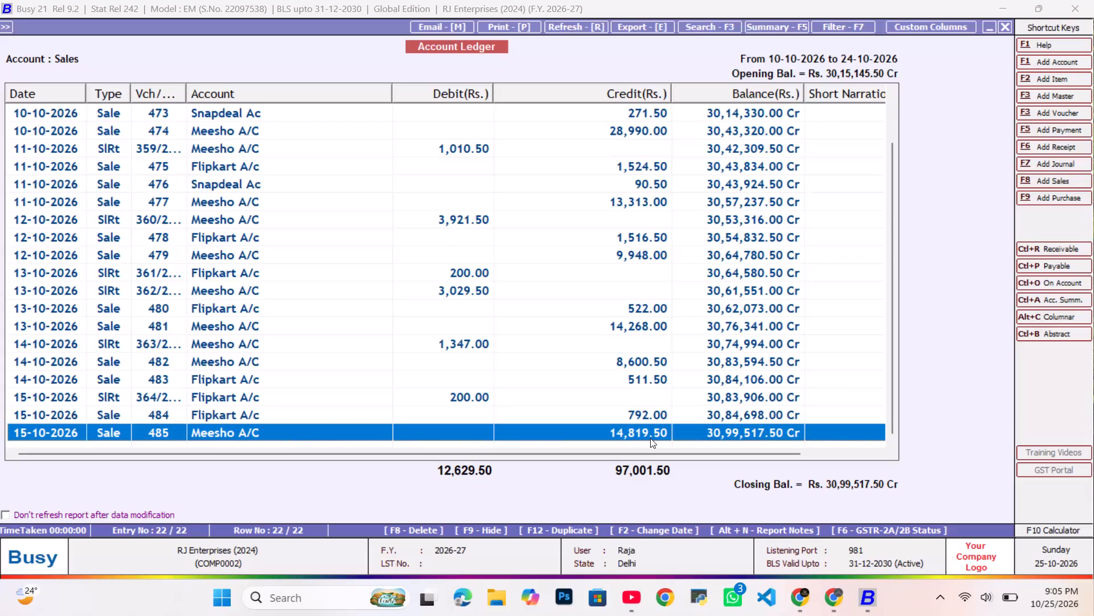
Start a new sales voucher dated 16-10-2026 with Snapdeal Ac as the party.
key("alt+F8")
key("Return")
key("Tab")
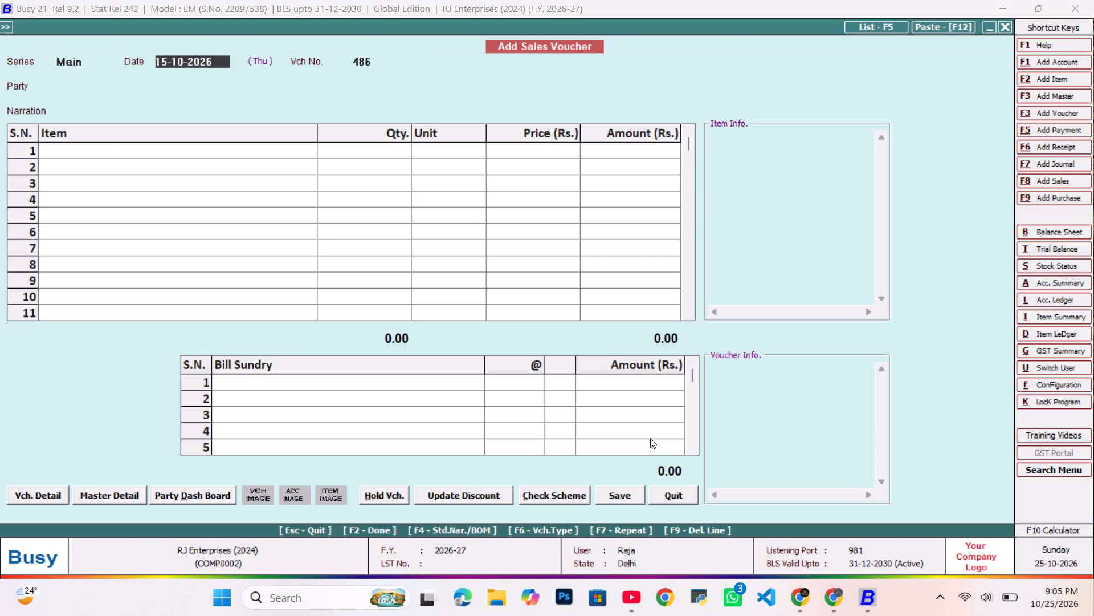
type("16-10")
key("Return")
key("Tab")
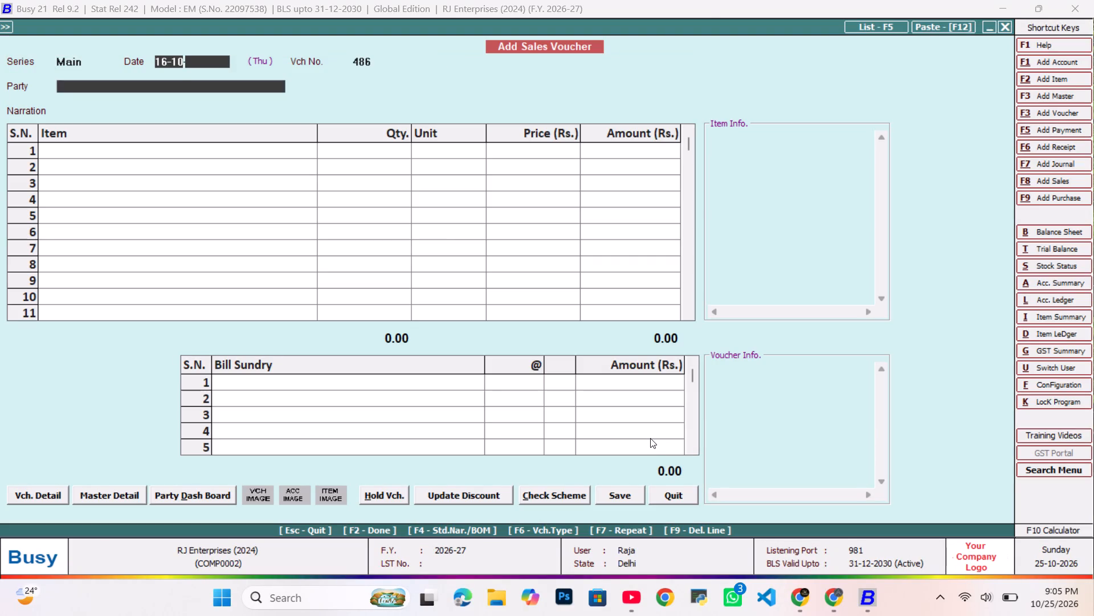
type("snap")
key("Return")
key("Tab")
key("Return")
key("Tab")
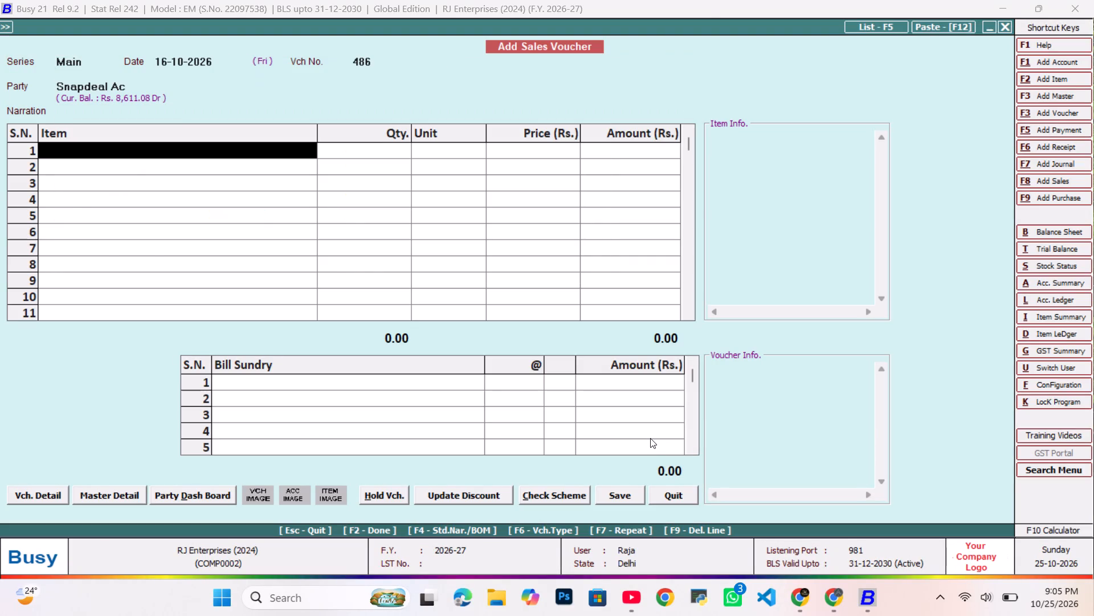
Add 4 Rod Bangal Box with quantity 1 as the first item of the Snapdeal voucher.
type("44")
key("Return")
key("Return")
type("11")
key("Return")
key("Return")
key("Return")
key("Return")
Add the carton Box (15) 4 rod with quantity 1 as the second item.
type("115")
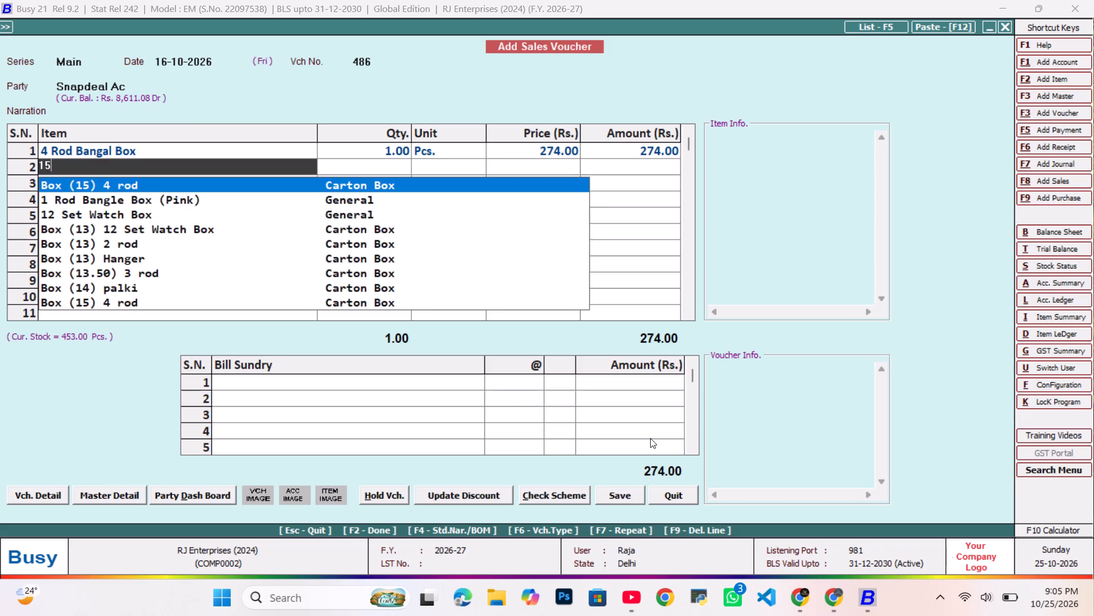
key("Return")
key("Return")
type("11")
key("Return")
key("Return")
key("Return")
key("Return")
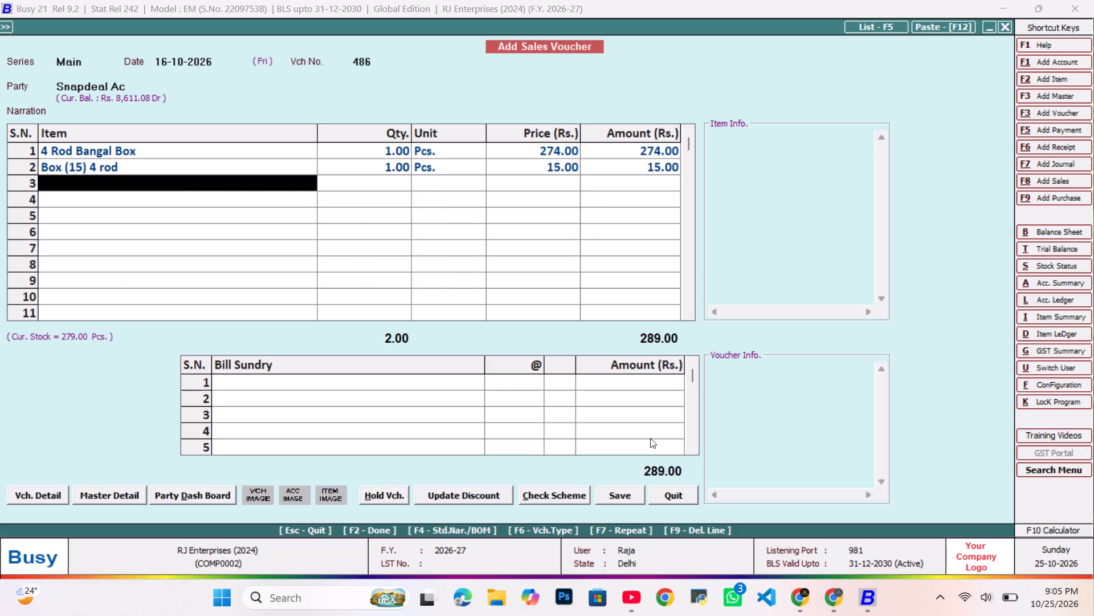
Save the Snapdeal sales voucher and return to the last entry of the Sales account ledger.
key("F2")
key("Tab")
key("F2")
key("Return")
key("Escape")
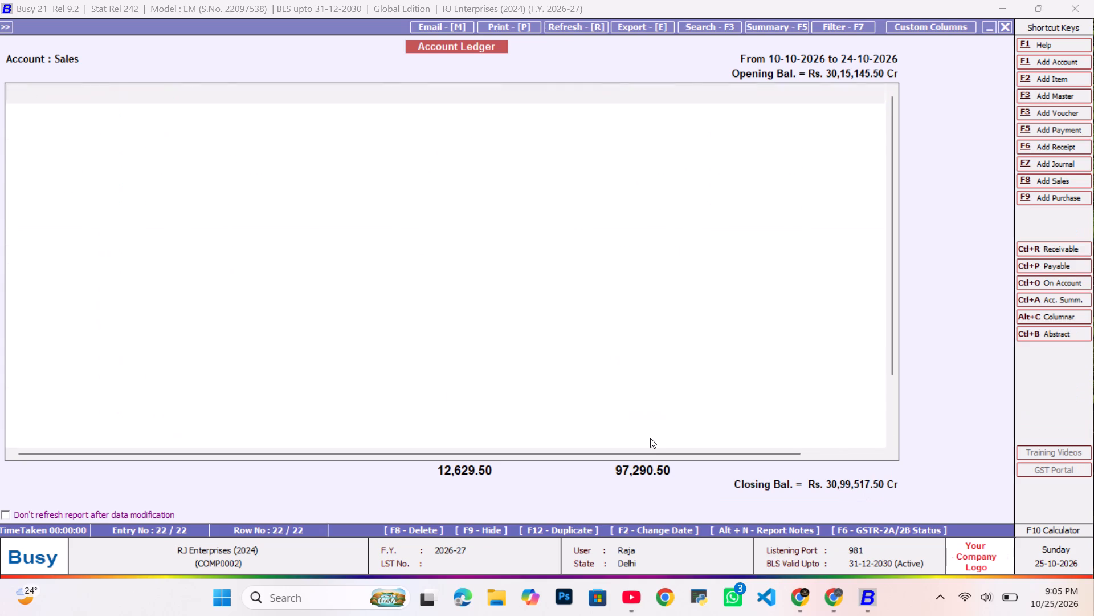
key("End")
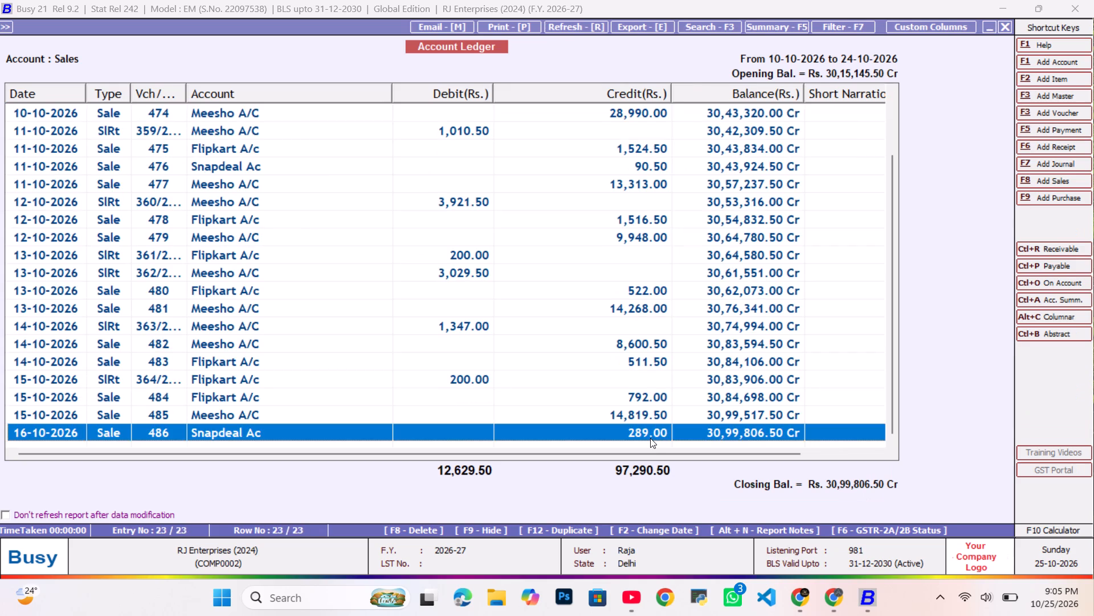
Start another sales voucher dated 16-10-2026 with Flipkart A/c as the party.
key("alt+F8")
key("Return")
key("Tab")
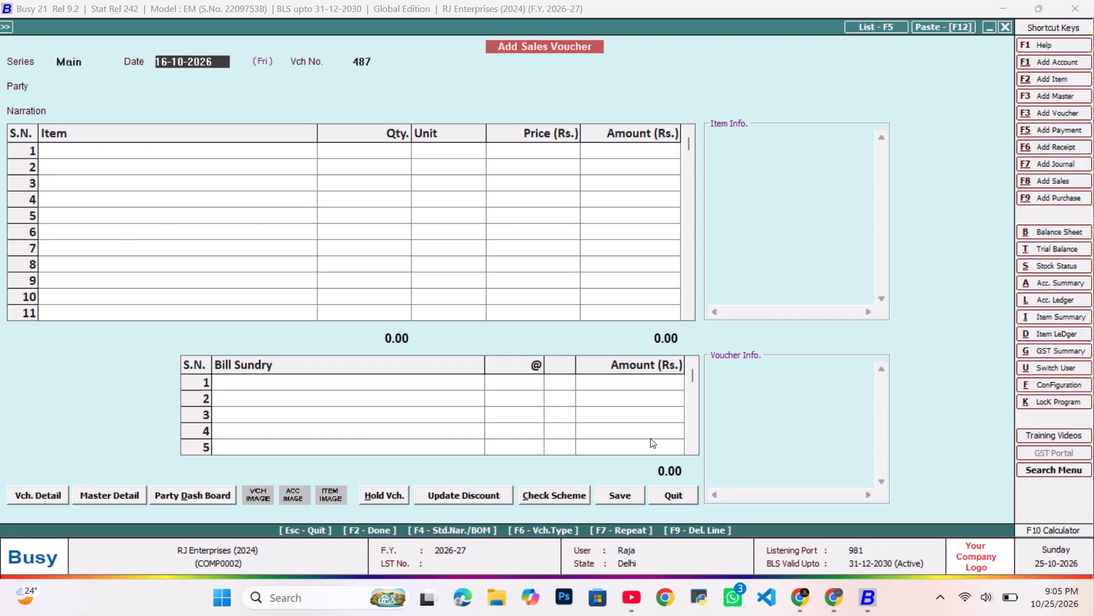
key("Return")
key("Tab")
type("fli")
key("Return")
key("Tab")
key("Return")
key("Tab")
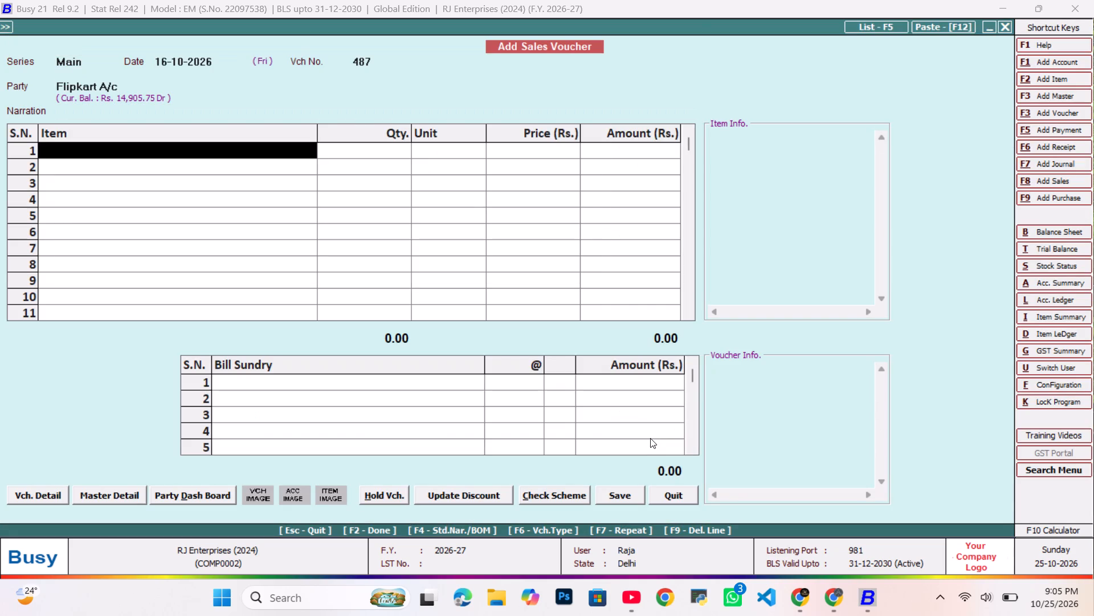
Add 2 Rod Bangal Box with quantity 1 as the first item of the Flipkart voucher.
type("22")
key("Return")
key("Return")
type("11")
key("Return")
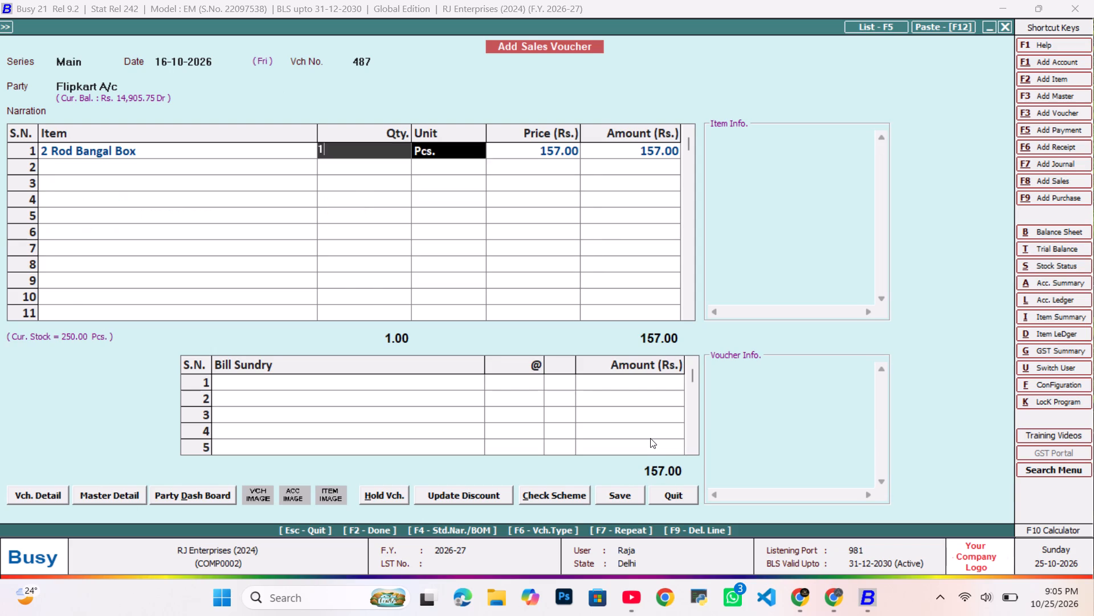
key("Return")
key("Return")
key("Return")
Add the carton Box (13) 2 rod with quantity 1 on the second item row.
type("113")
key("Down")
key("Return")
key("Return")
type("11")
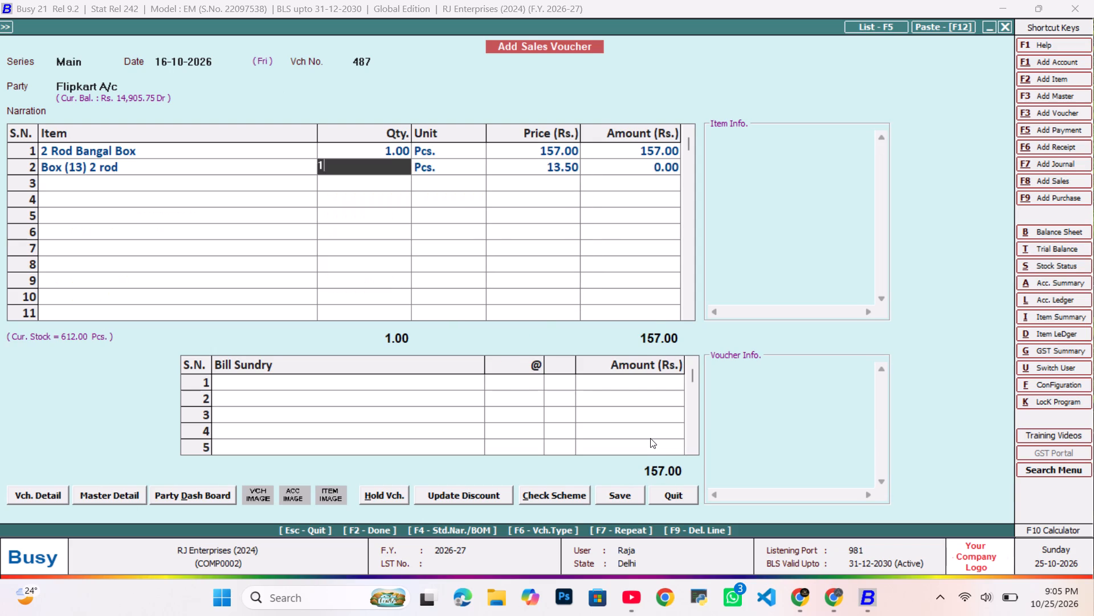
key("Return")
key("Return")
key("Return")
key("Return")
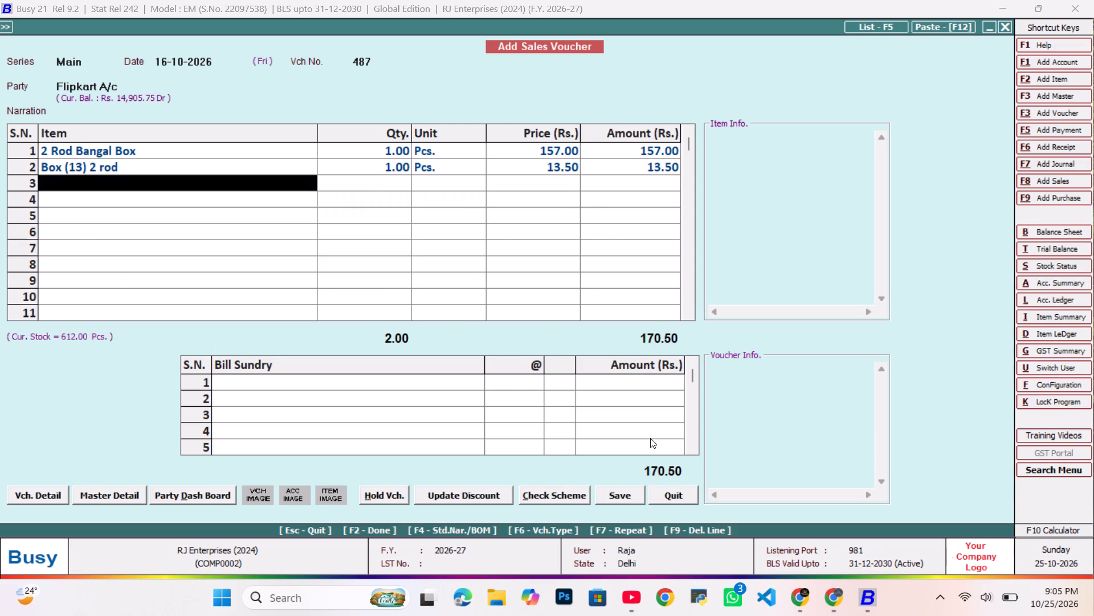
Add Palki Normal with quantity 1 on the third item row of the Flipkart voucher.
type("pa")
key("Return")
key("Return")
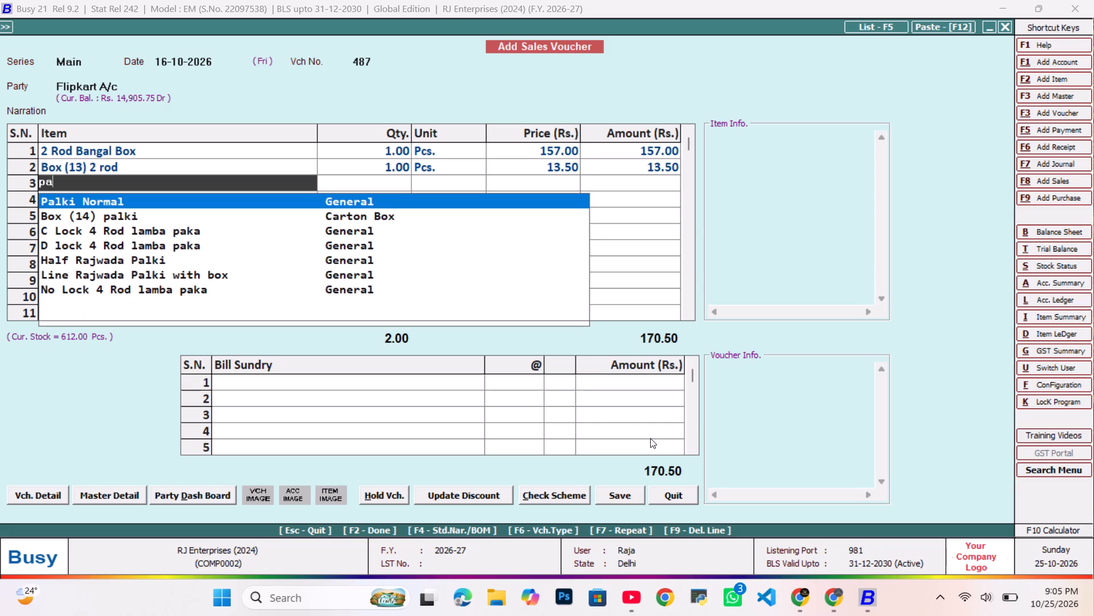
type("11")
key("Return")
key("Return")
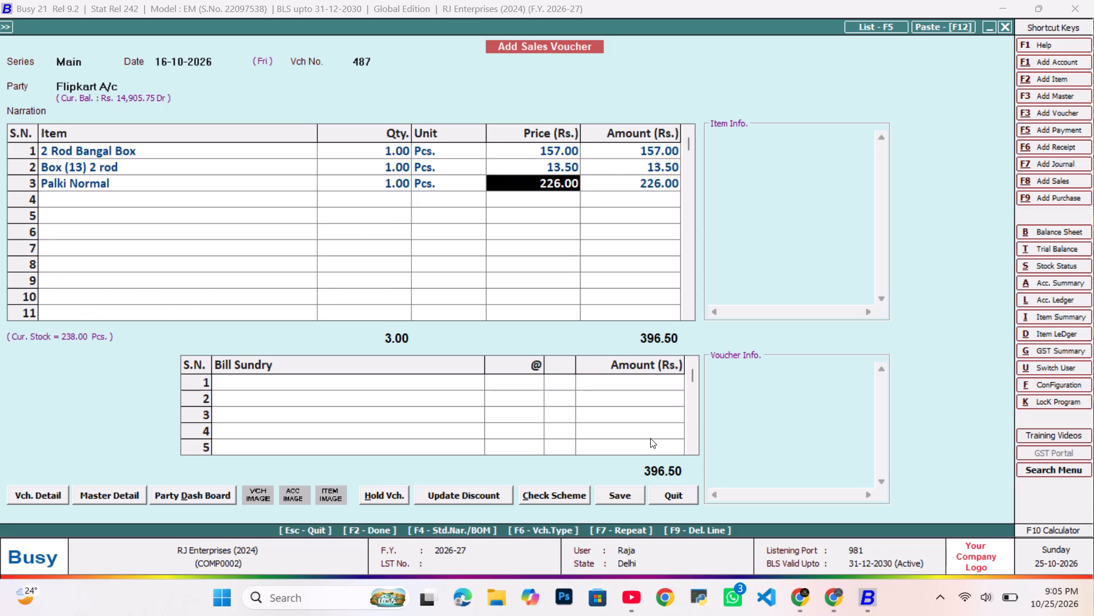
key("Return")
key("Return")
Add the carton Box (14) palki with quantity 1 on the fourth item row.
type("114")
key("Return")
key("Return")
type("11")
key("Return")
key("Return")
key("Return")
key("Return")
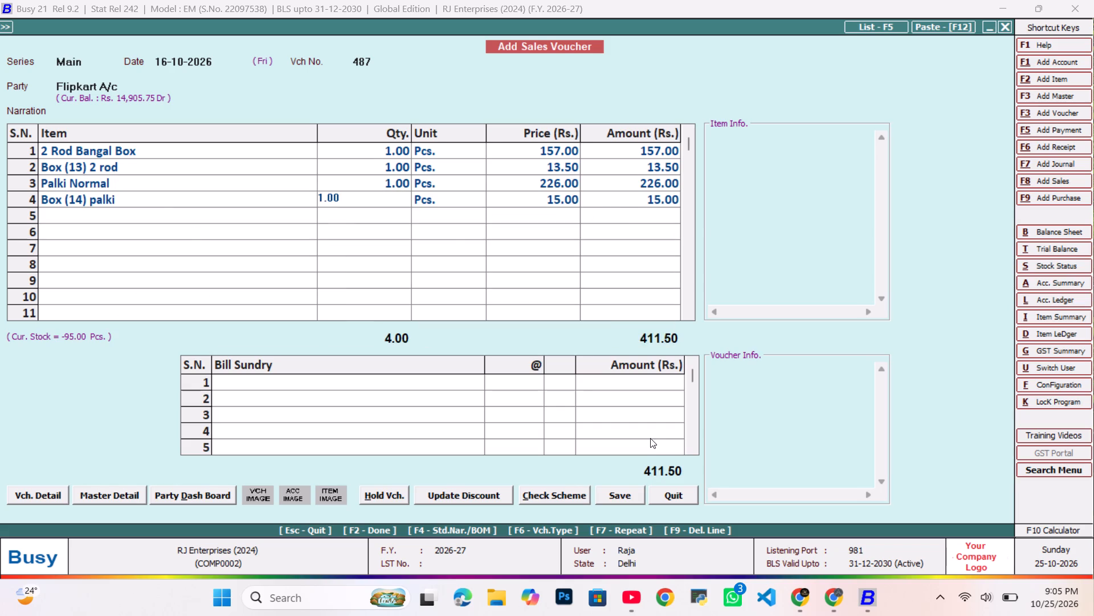
key("Return")
key("Left")
key("Return")
key("Return")
key("Return")
key("Return")
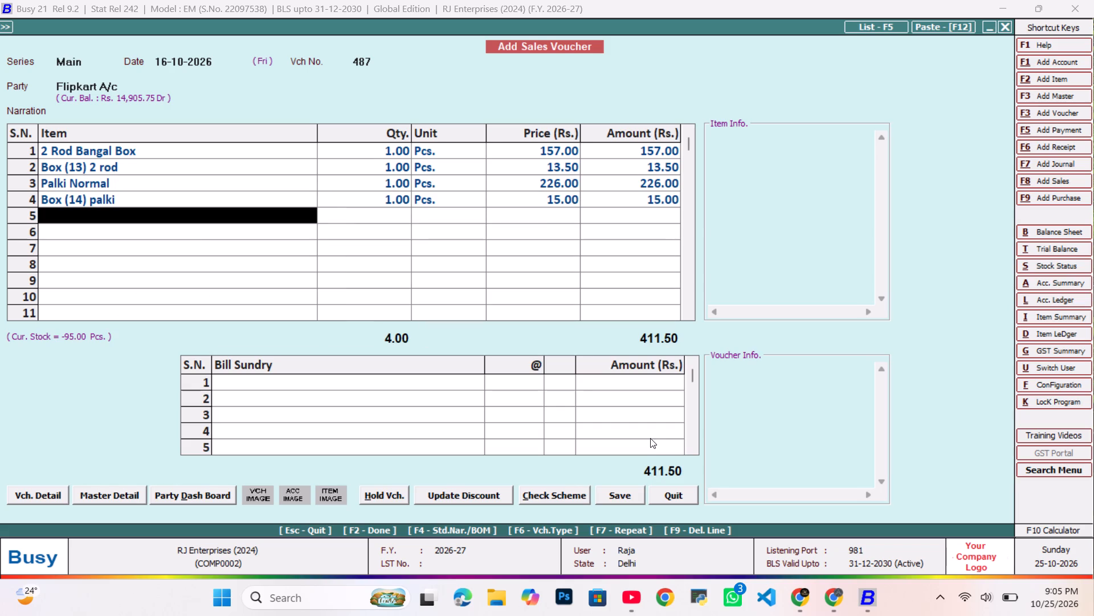
Add 1 Rod Bangal Box with quantity 3 on the fifth item row of the Flipkart voucher.
type("11")
key("Return")
key("Return")
type("33")
key("Return")
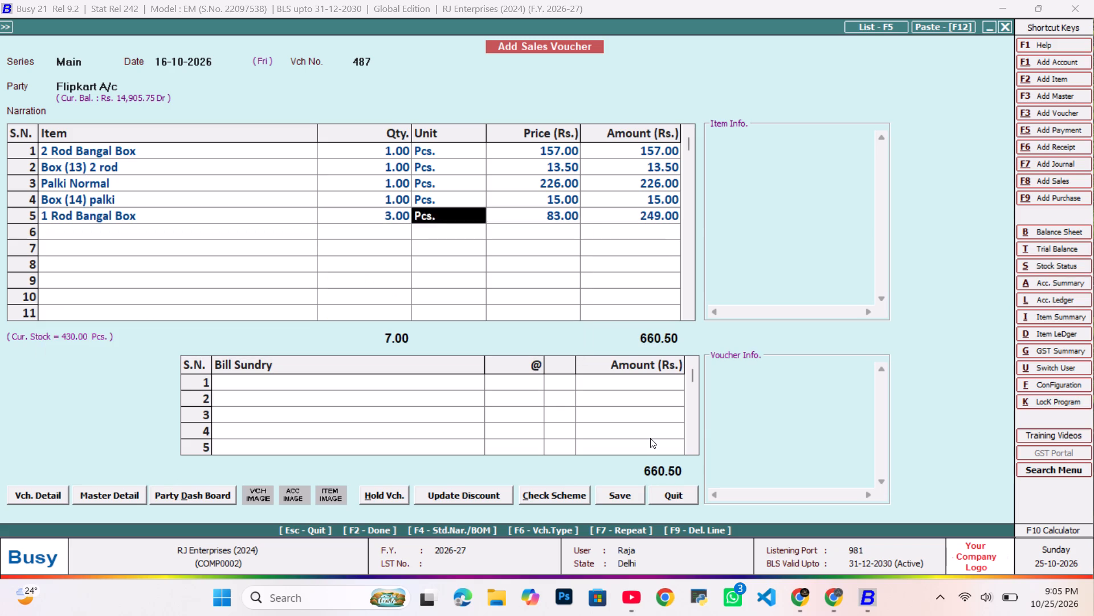
key("Return")
key("Return")
key("Return")
Add the carton Box (7) 1 rod with quantity 3 on the sixth item row.
type("77")
key("Return")
key("Return")
type("33")
key("Return")
key("Return")
key("Return")
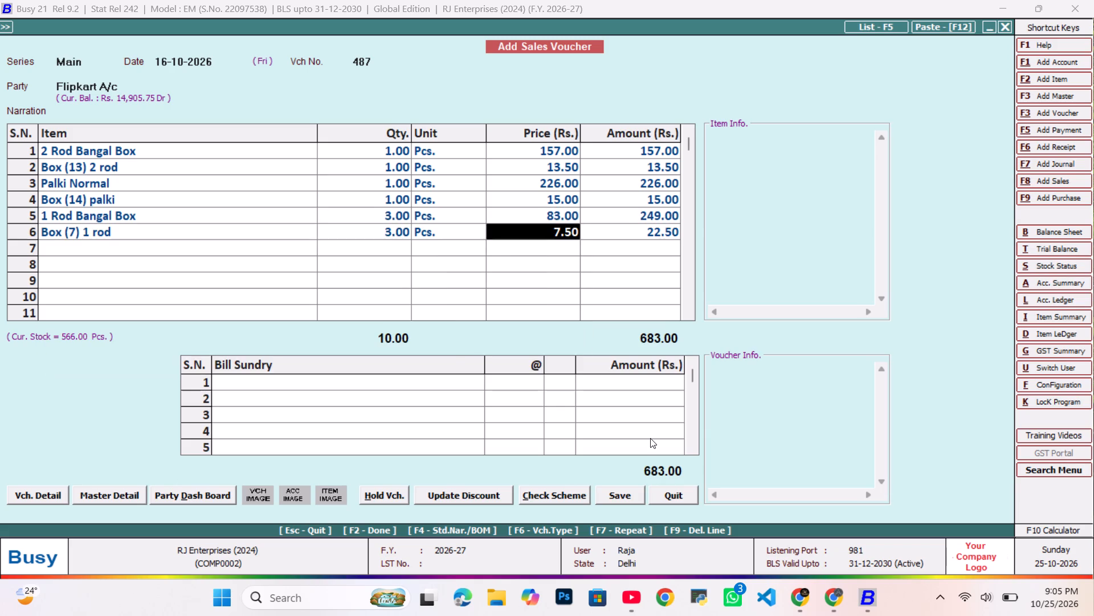
key("Return")
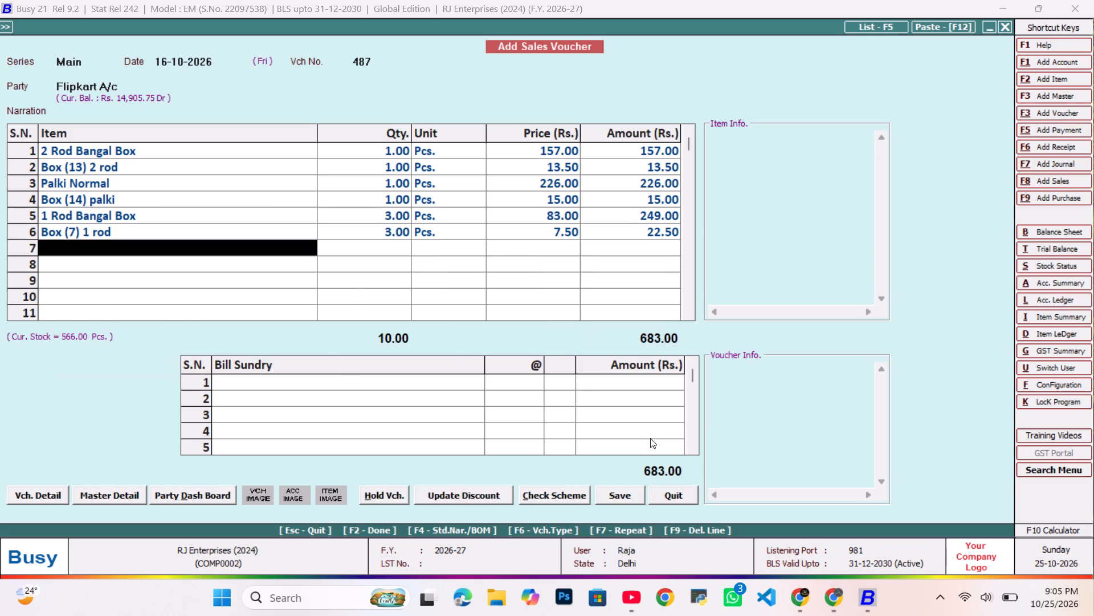
Add Tshirt (65) with quantity 6 on the seventh item row of the Flipkart voucher.
type("ts")
key("Return")
key("Return")
type("66")
key("Return")
key("Return")
key("Return")
key("Return")
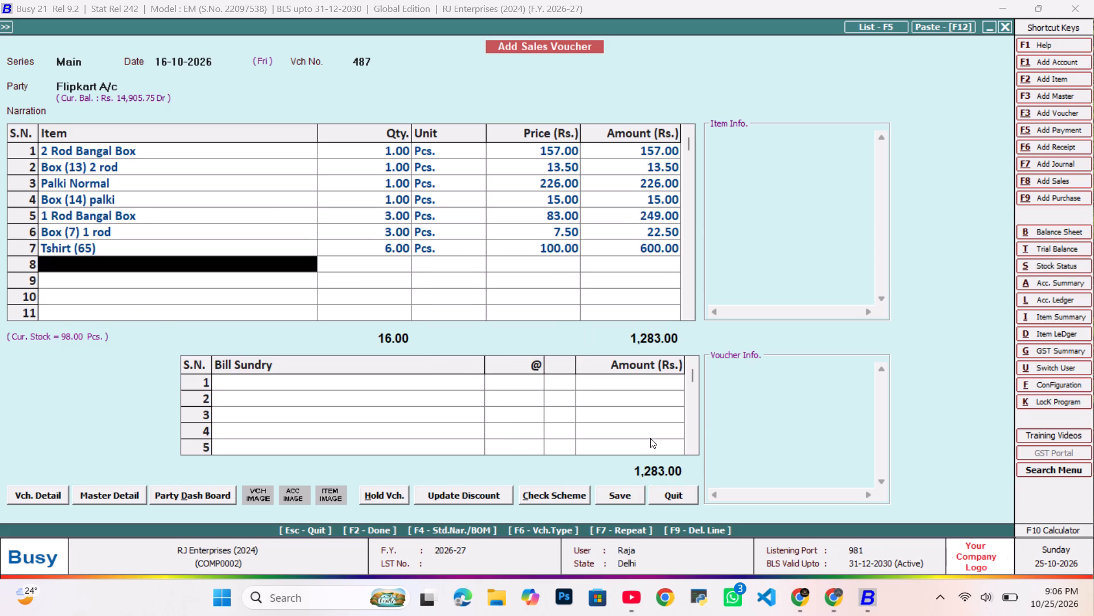
Save the Flipkart sales voucher and return to the last entry of the Sales account ledger.
key("F2")
key("Tab")
key("F2")
key("Return")
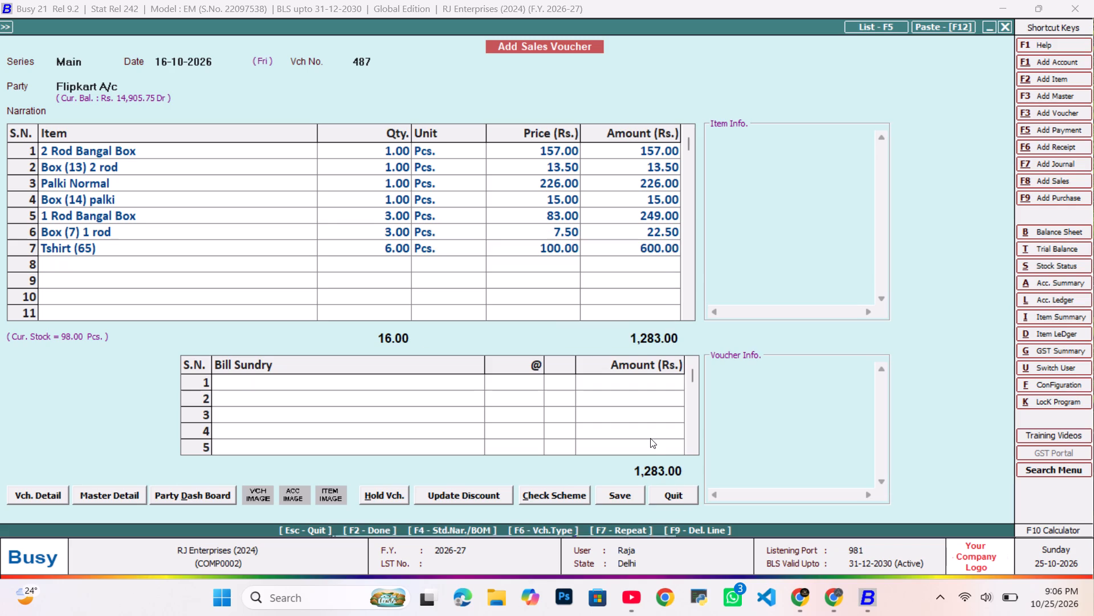
key("Escape")
key("End")
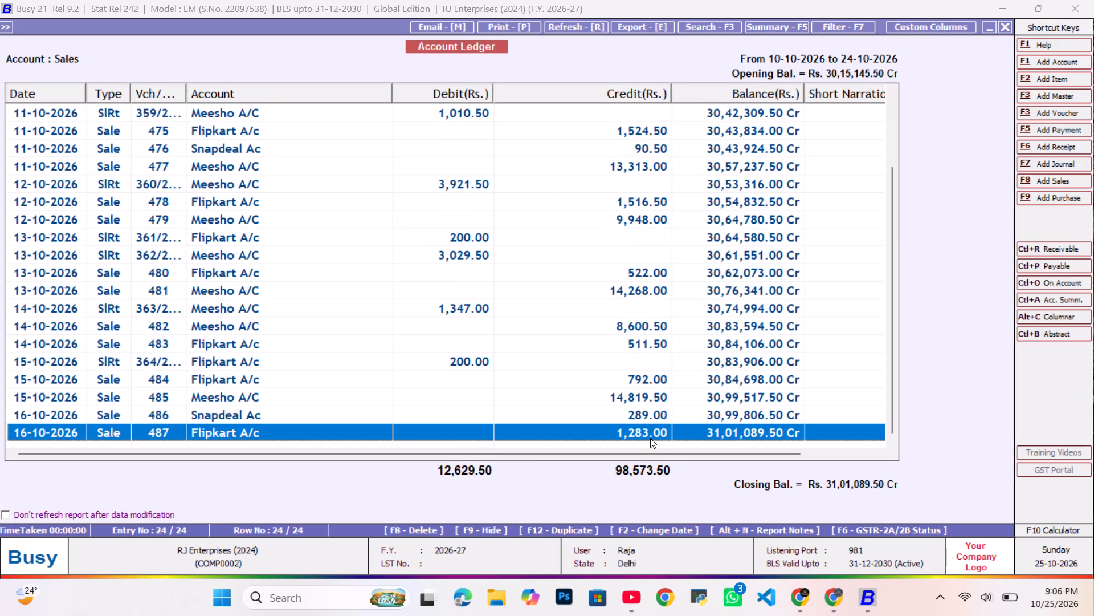
Start another sales voucher dated 16-10-2026 with Meesho A/C as the party.
key("alt+F8")
key("Return")
key("Tab")
key("Return")
key("Tab")
type("mee")
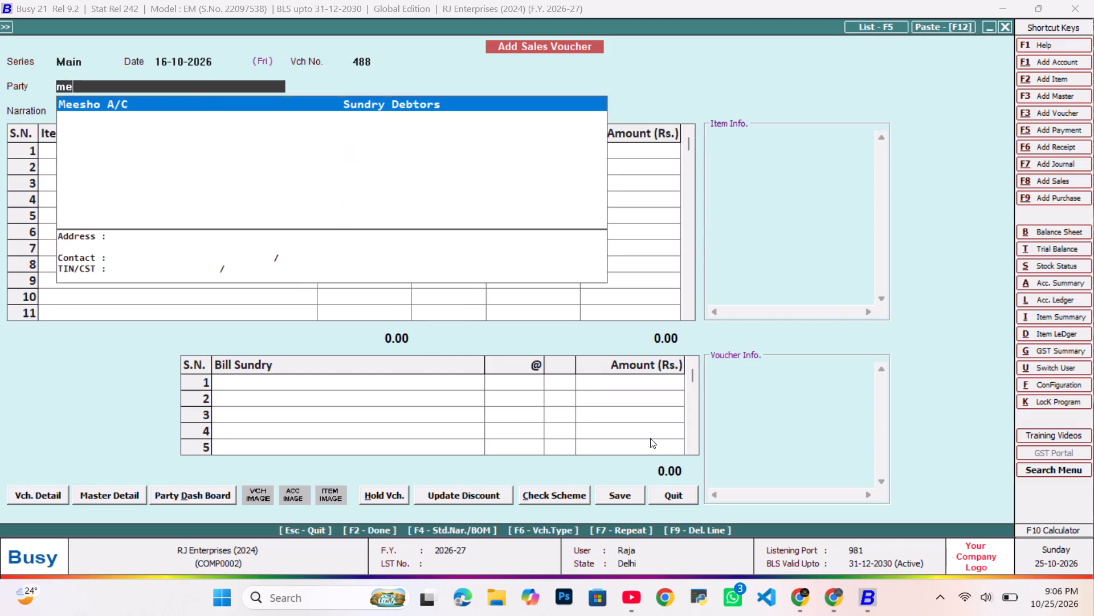
key("Return")
key("Tab")
key("Return")
key("Tab")
Add 4 Rod Bangal Box with quantity 1 as the first item of the Meesho voucher.
type("44")
key("Return")
key("Return")
type("11")
key("Return")
key("Return")
key("Return")
key("Return")
Add the carton Box (15) 4 rod with quantity 1 on the second item row.
type("115")
key("Return")
key("Return")
type("11")
key("Return")
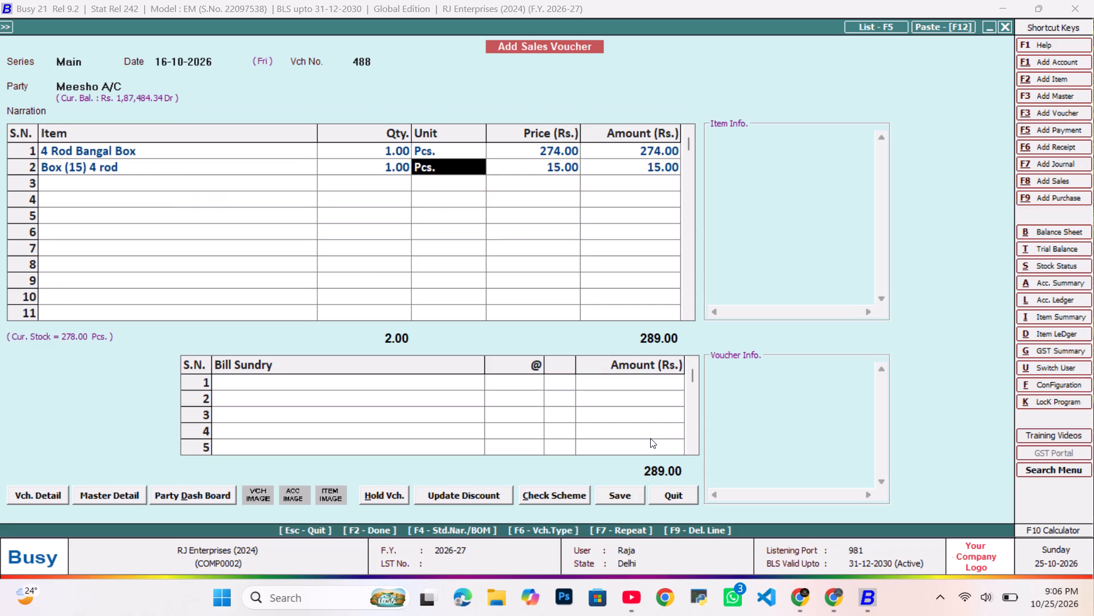
key("Return")
key("Return")
key("Return")
Add 3 Rod Bangal Box with quantity 1 on the third item row of the Meesho voucher.
type("33")
key("Return")
key("Return")
type("11")
key("Return")
key("Return")
key("Return")
key("Return")
Add the carton Box (13.50) 3 rod with quantity 1 on the fourth item row.
type("113")
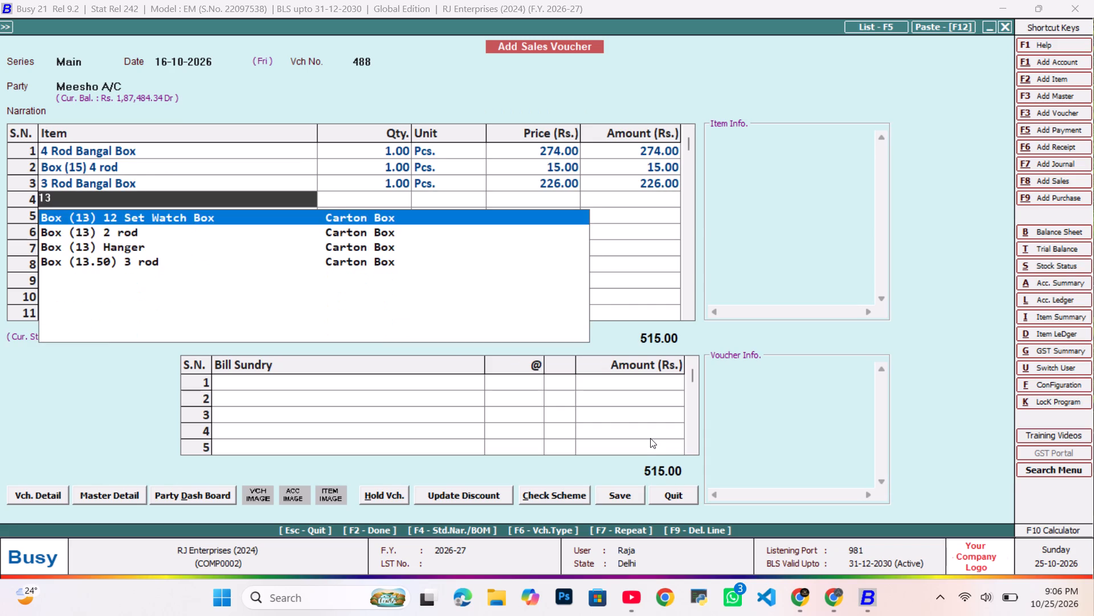
key("Down")
key("Down")
key("Down")
key("Return")
key("Return")
type("11")
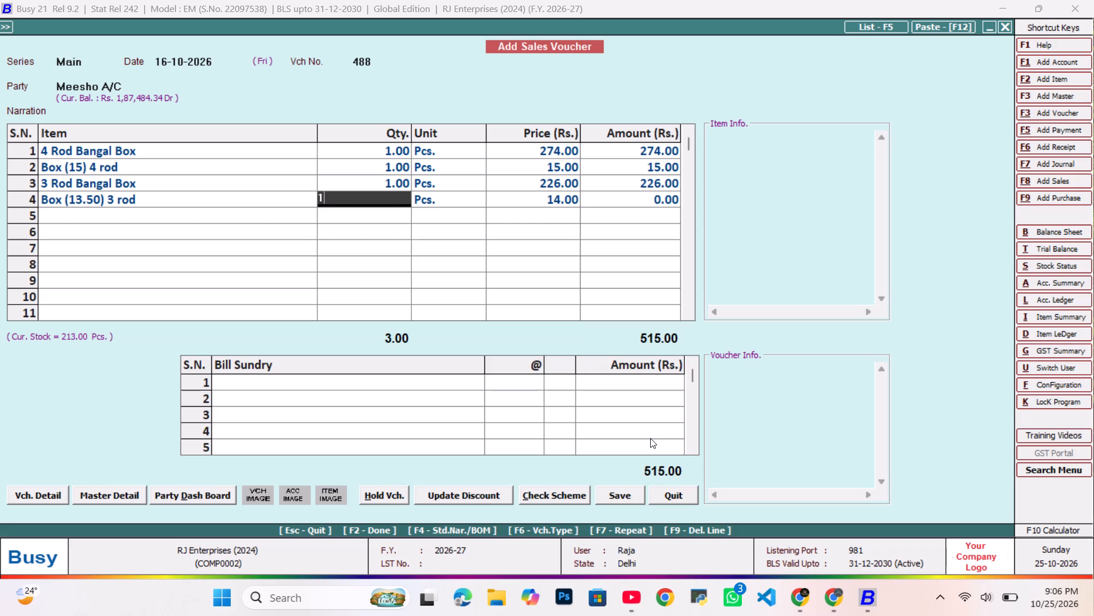
key("Return")
key("Return")
key("Return")
key("Return")
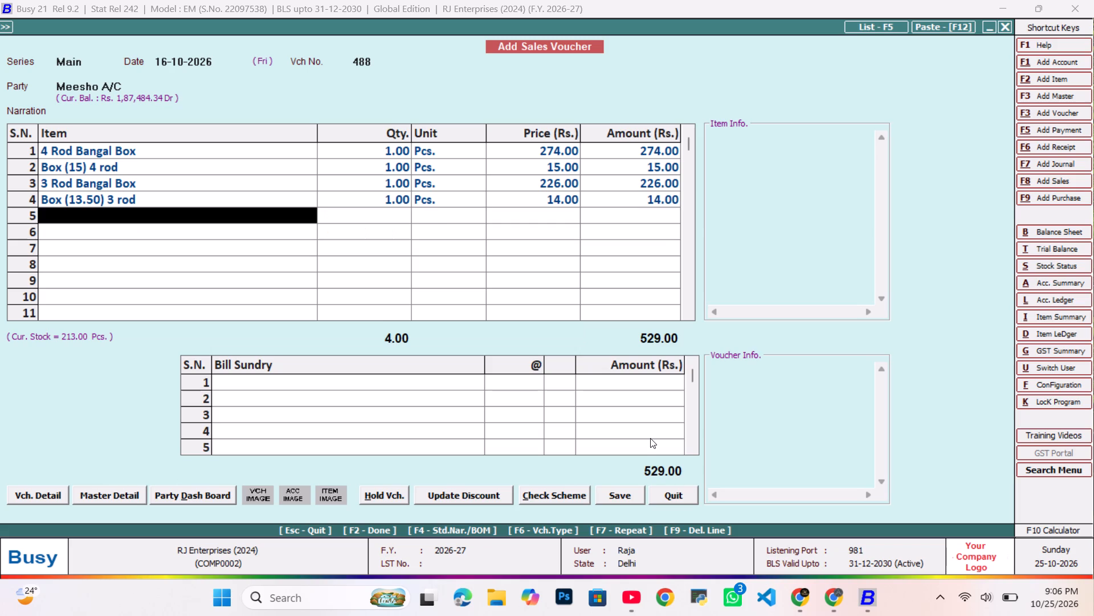
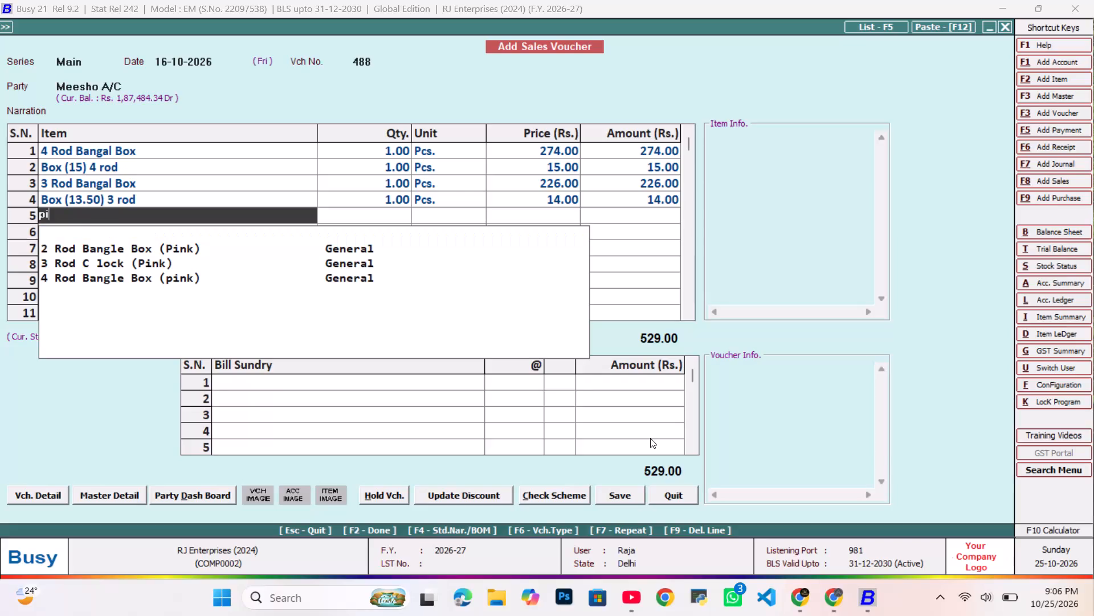
Add 3 Rod C lock (Pink) with quantity 1 on the fifth item row of the Meesho voucher.
key("Down")
key("Down")
key("Return")
key("Return")
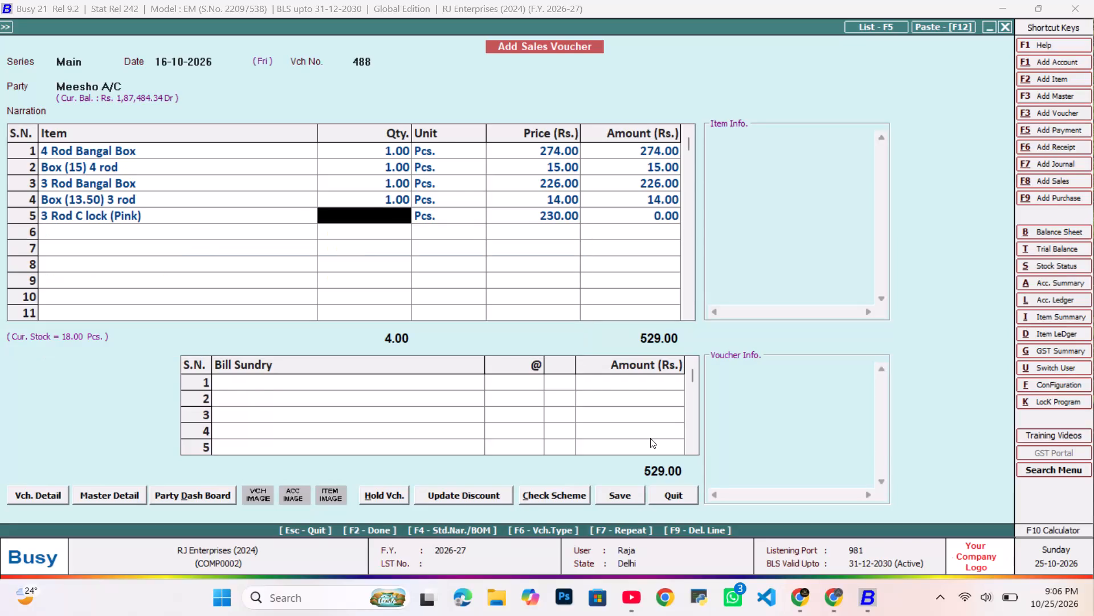
type("11")
key("Return")
key("Return")
key("Return")
key("Return")
Add the carton Box (13.50) 3 rod with quantity 1 on the sixth item row.
type("113")
key("Down")
key("Down")
key("Down")
key("Return")
key("Return")
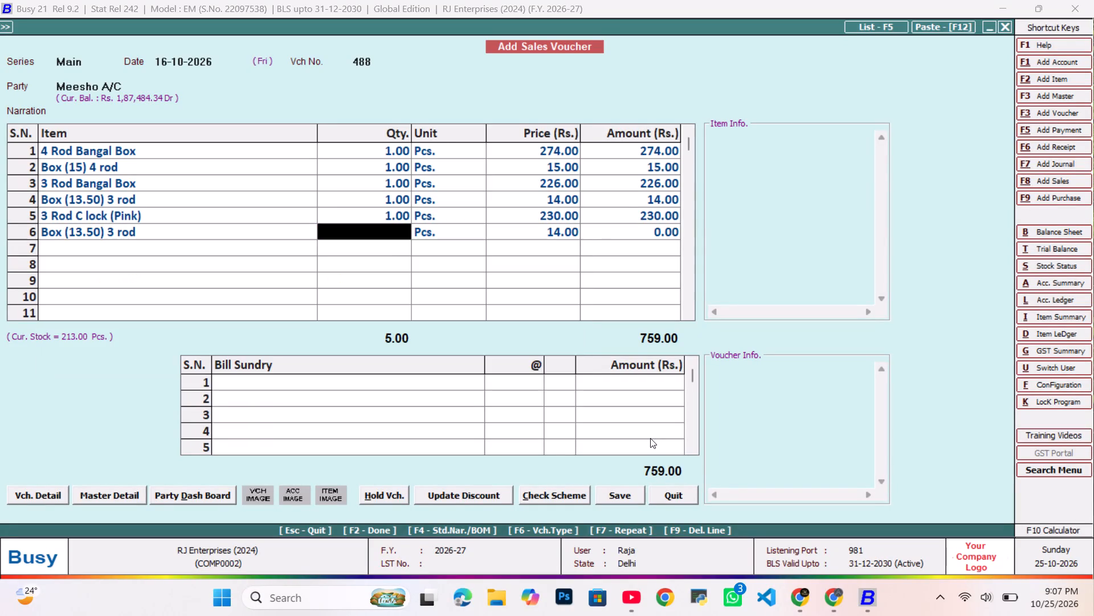
type("11")
key("Return")
key("Return")
key("Return")
key("Return")
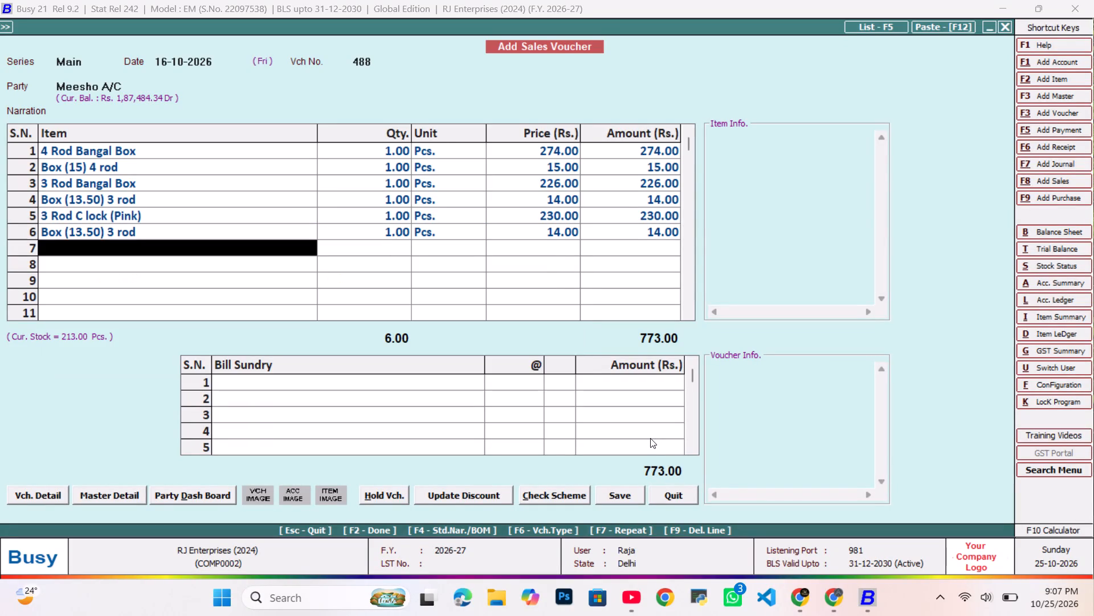
Add 2 Rod Bangle Box (Pink) with quantity 2 on the seventh item row of the Meesho voucher.
type("pin")
key("Down")
key("Return")
key("Return")
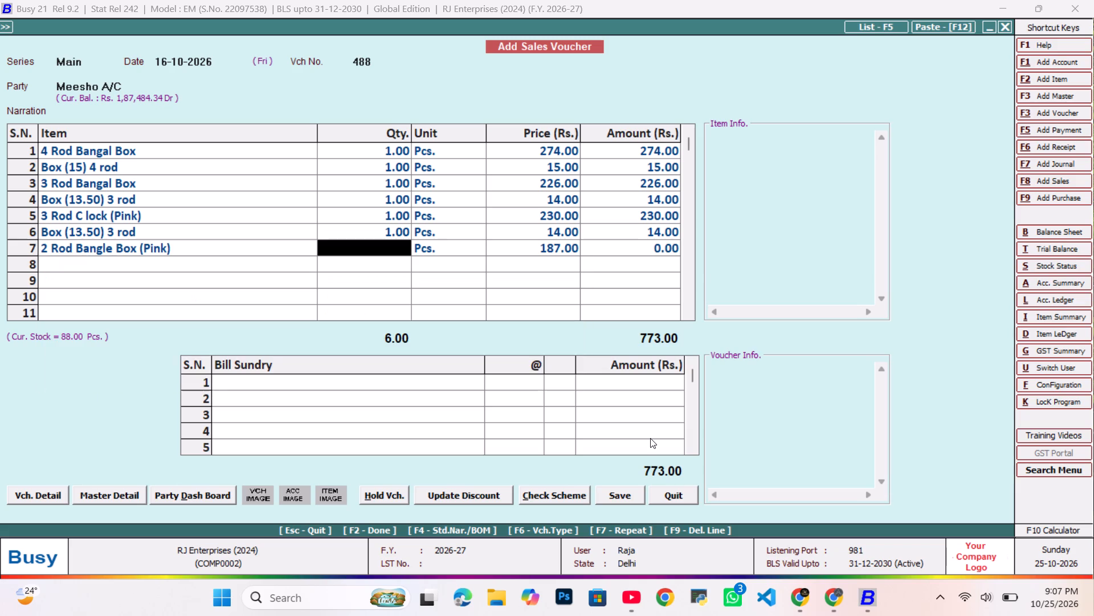
type("22")
key("Return")
key("Return")
key("Return")
key("Return")
Add the carton Box (13) 2 rod with quantity 2 on the eighth item row.
type("113")
key("Down")
key("Return")
key("Return")
type("22")
key("Return")
key("Return")
key("Return")
key("Return")
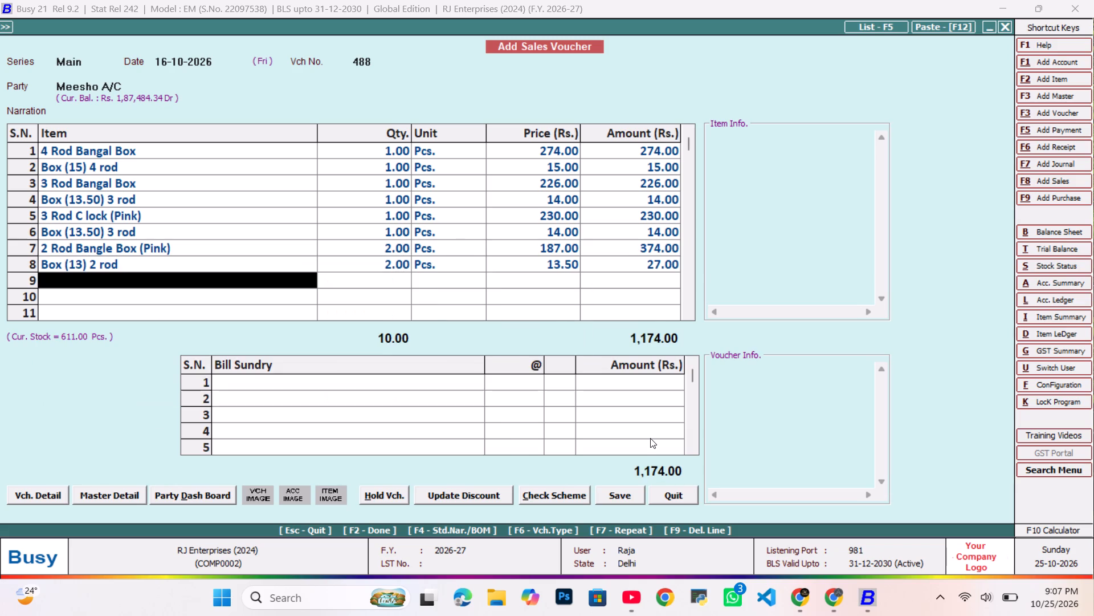
Add Hipe Flask with quantity 1 on the ninth item row of the Meesho voucher.
type("hho")
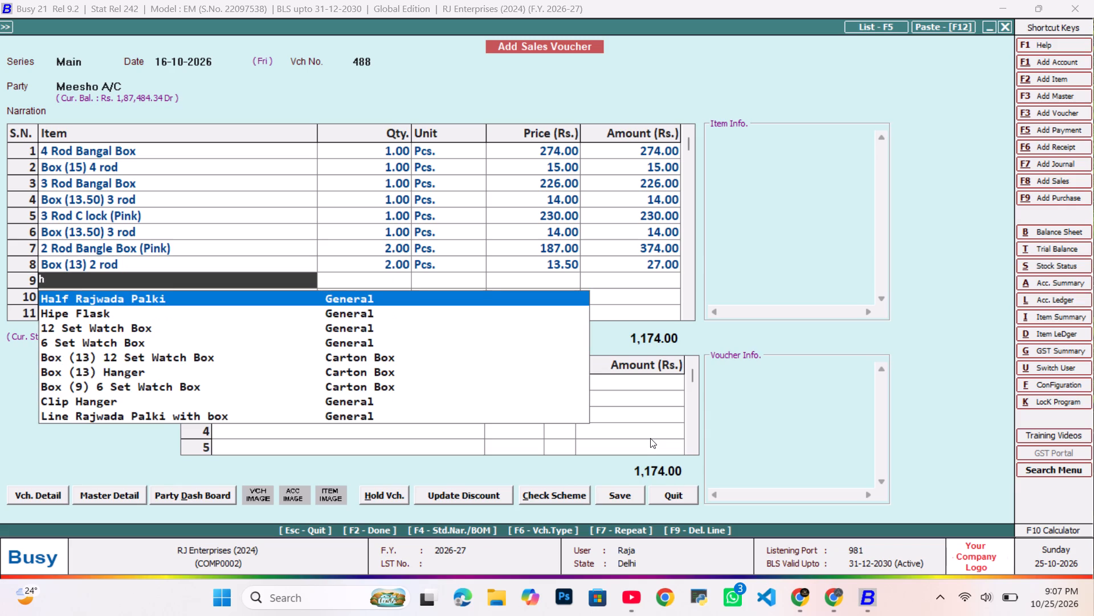
key("BackSpace")
type("ip")
key("Down")
key("Return")
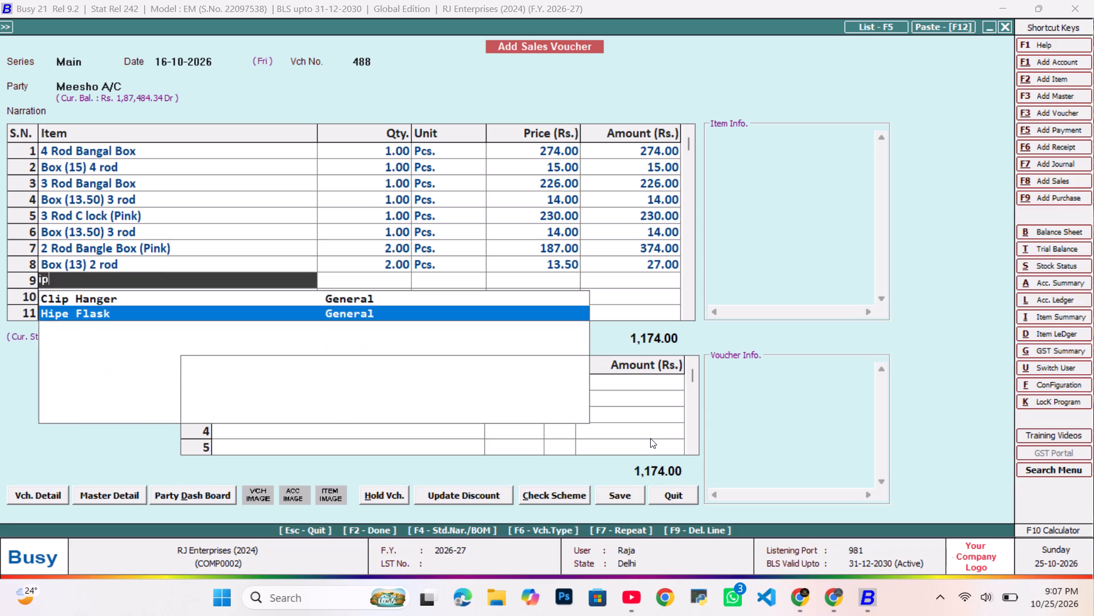
key("Return")
type("11")
key("Return")
key("Return")
key("Return")
key("Return")
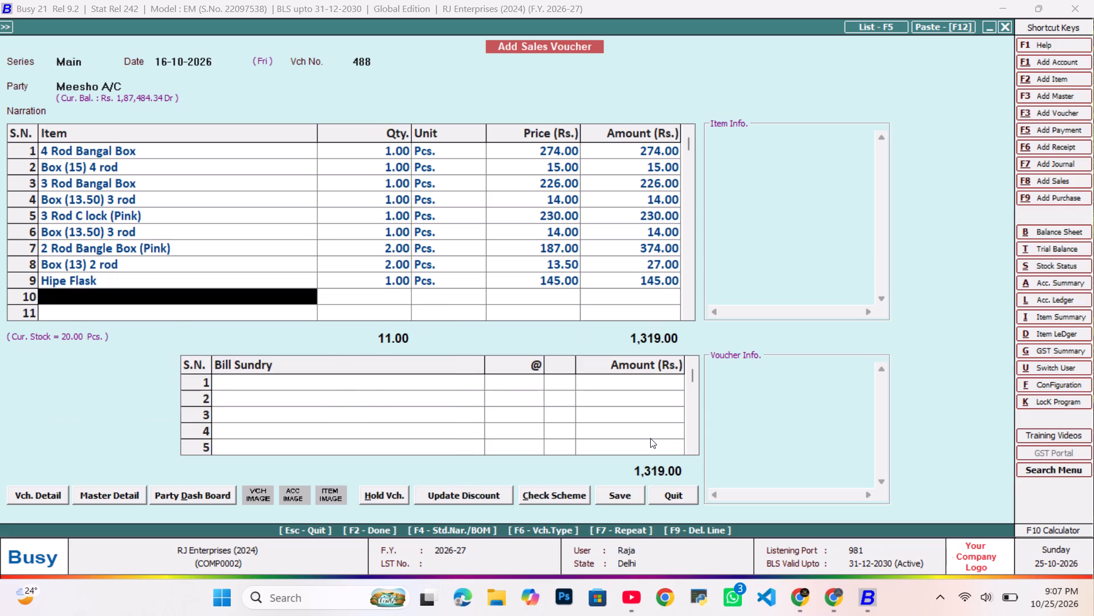
Add Quach Beg Black with quantity 5 on the tenth item row of the Meesho voucher.
key("b")
key("b")
key("Return")
key("Return")
type("55")
key("Return")
key("Return")
key("Return")
key("Return")
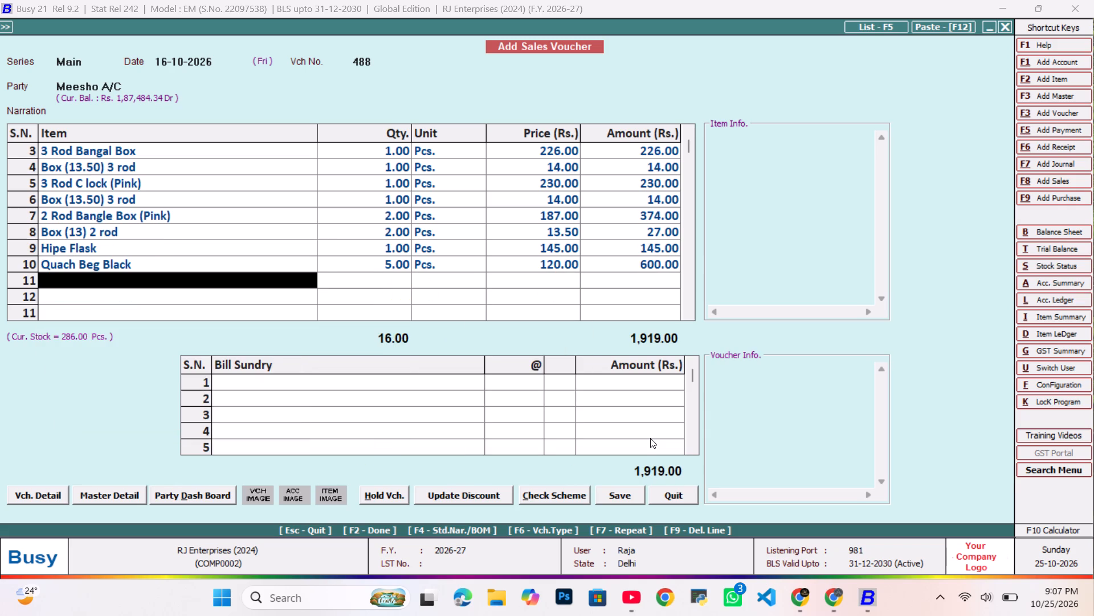
Add 6 Set Watch Box with quantity 1 on the eleventh item row of the Meesho voucher.
type("66")
key("Return")
key("Return")
type("11")
key("Return")
key("Return")
key("Return")
key("Return")
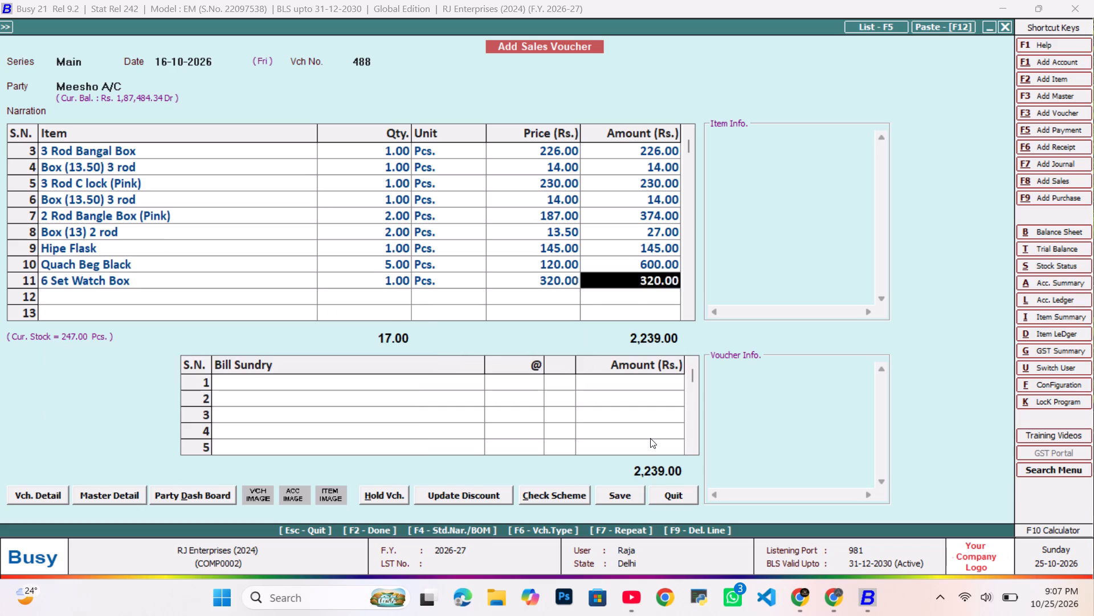
Add the carton Box (9) 6 Set Watch Box with quantity 1 on the twelfth item row.
type("99")
key("Return")
key("Return")
type("11")
key("Return")
key("Return")
key("Return")
key("Return")
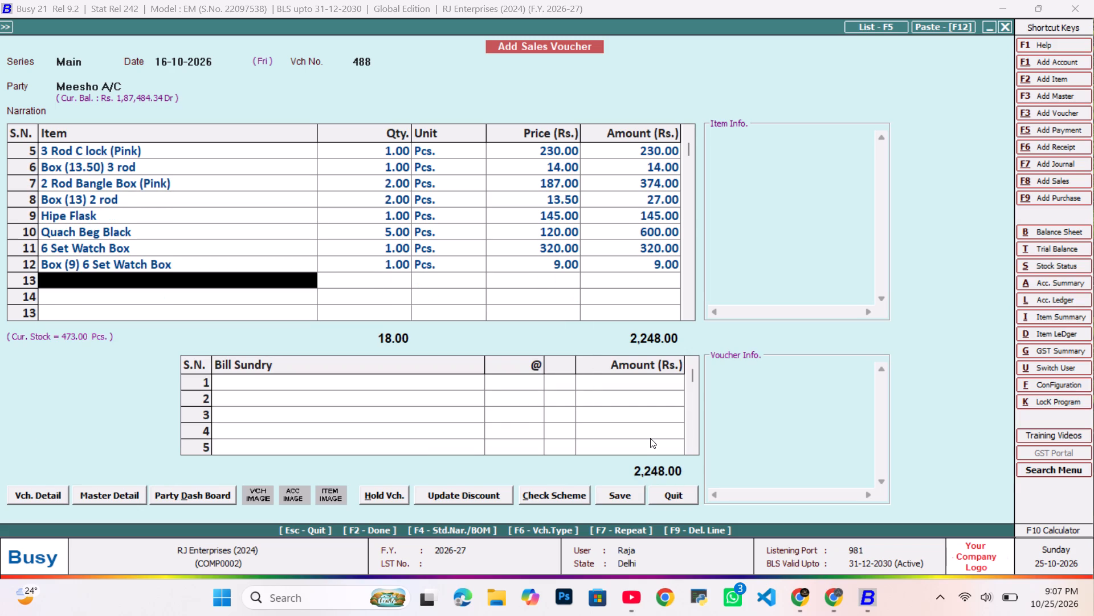
Add Oversized T Shirt with quantity 12 on the thirteenth item row of the Meesho voucher.
type("ove")
key("Return")
key("Return")
type("112")
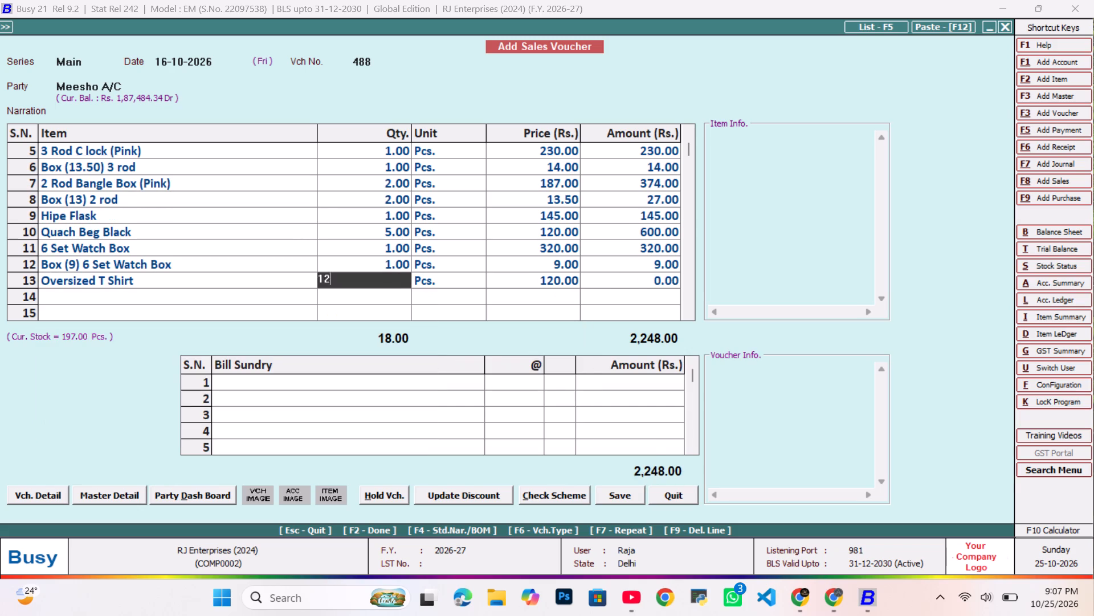
key("Return")
key("Return")
key("Return")
key("Return")
Add Tshirt (65) with quantity 9 on the fourteenth item row of the Meesho voucher.
type("ts")
key("Return")
key("Return")
type("99")
key("Return")
key("Return")
key("Return")
key("Return")
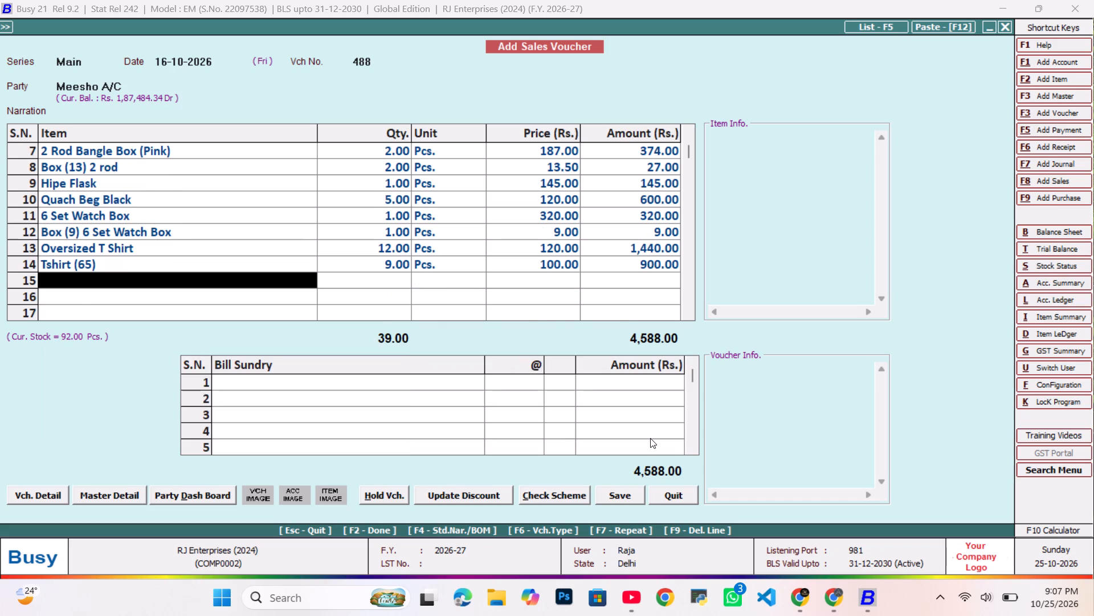
Save the Meesho sales voucher without printing the invoice and go to the last entry of the Sales ledger.
key("F2")
key("Tab")
key("F2")
key("Return")
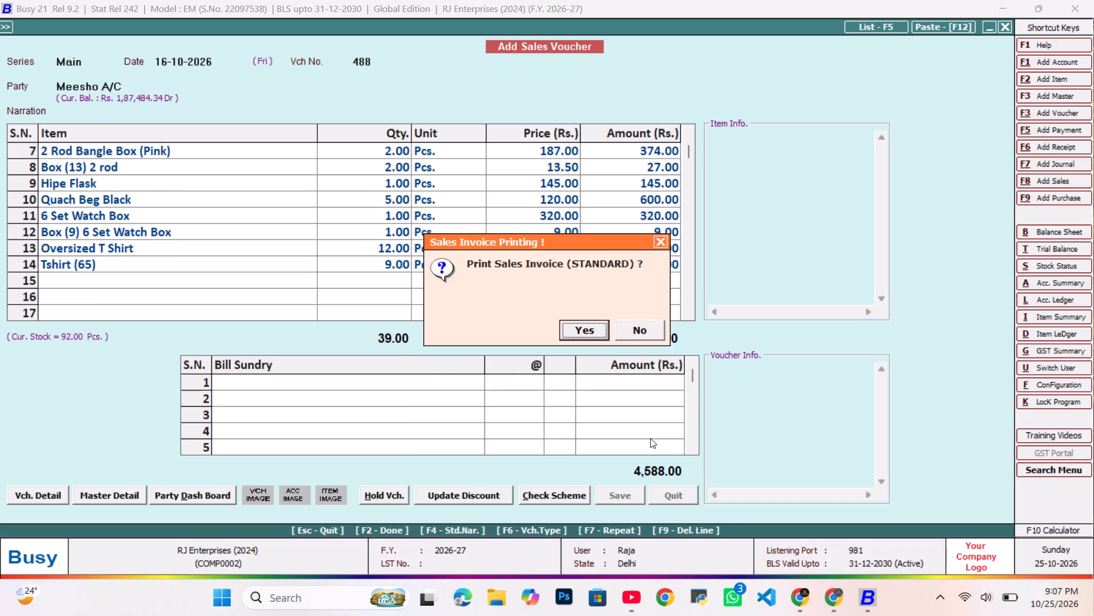
key("Escape")
key("End")
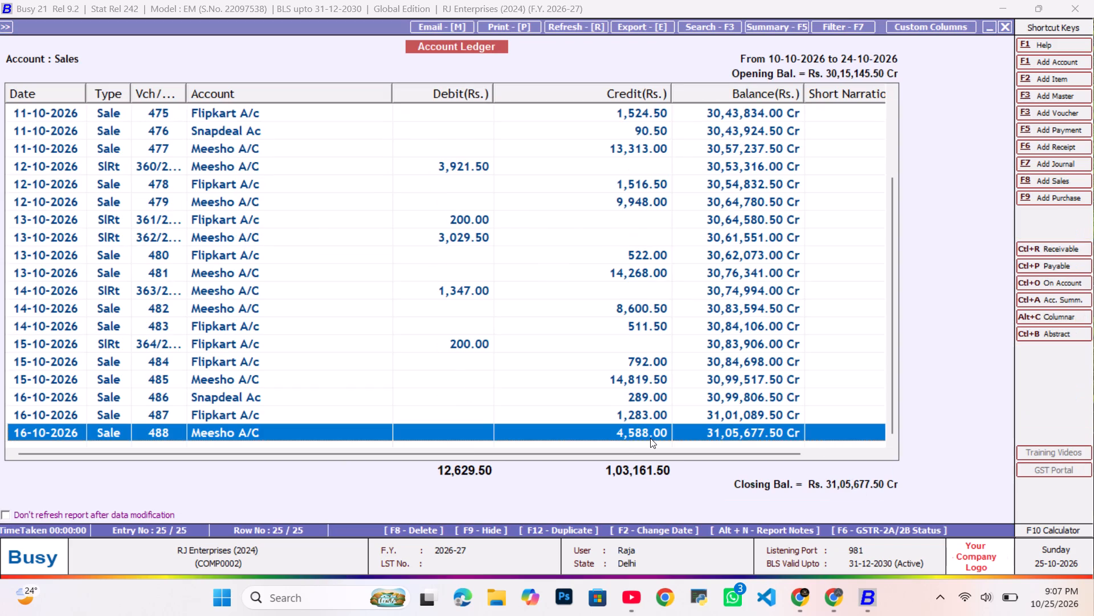
Start a new Sales Return (Cr. Note) voucher in the Main series dated 16-10-2026.
key("alt+F3")
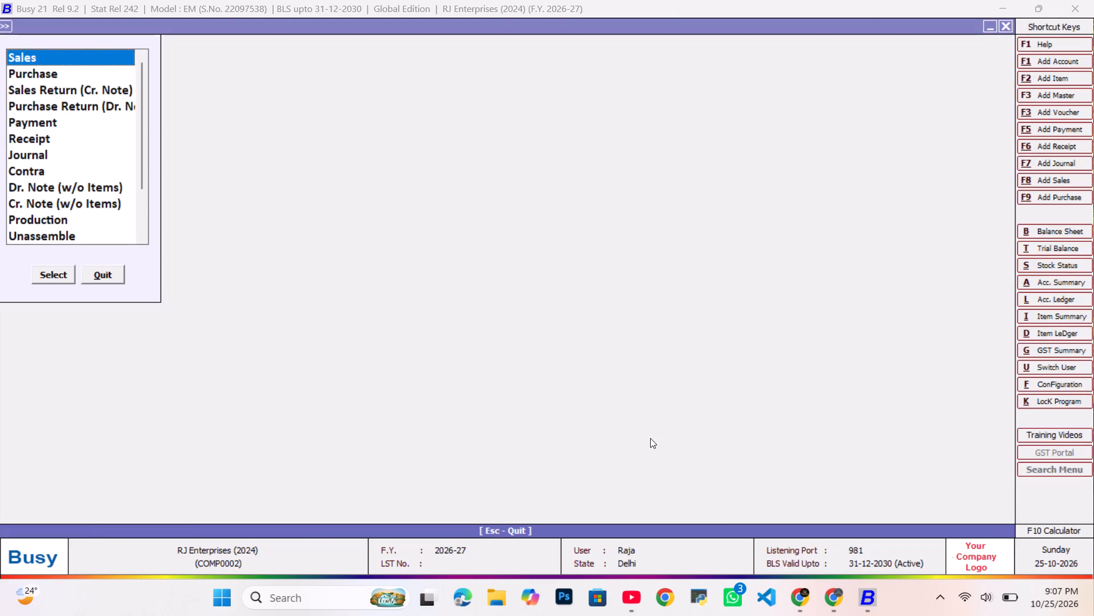
key("Down")
key("Down")
key("Return")
key("Return")
key("Tab")
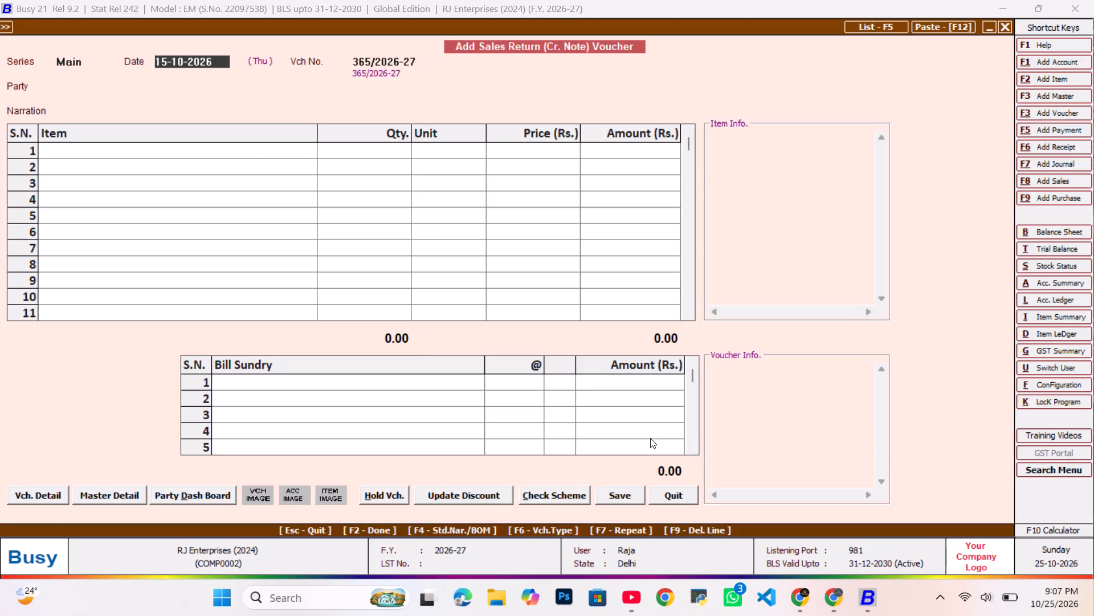
type("16-10")
key("Return")
key("Tab")
Set Flipkart A/c as the party of the sales return and leave the narration empty.
type("fli")
key("Return")
key("Tab")
key("Return")
key("Tab")
key("Return")
key("Tab")
key("Return")
key("Return")
key("Tab")
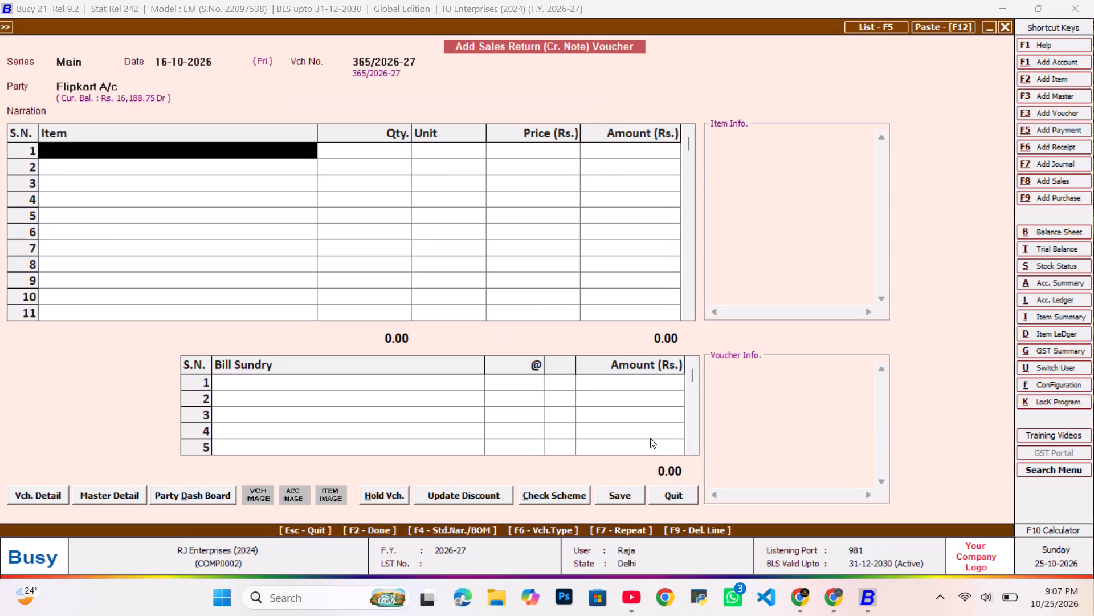
Add 2 Rod Bangal Box with quantity 2 as the first item of the Flipkart sales return.
type("22")
key("Return")
key("Return")
type("22")
key("Return")
key("Return")
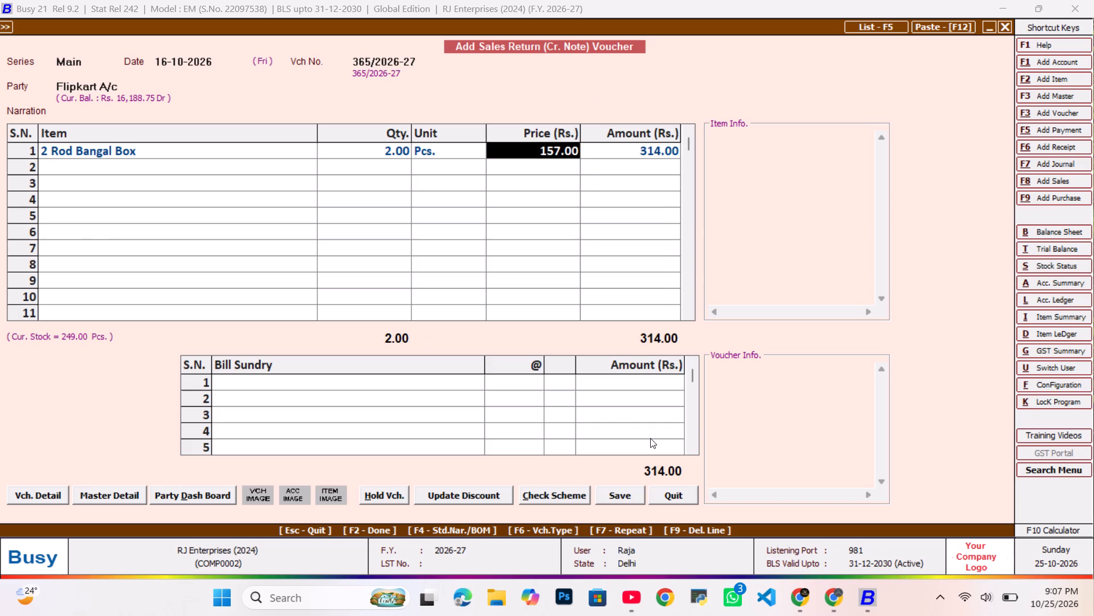
key("Return")
key("Return")
Add the carton Box (13) 2 rod with quantity 2 on the second item row of the return.
type("113")
key("Down")
key("Return")
key("Return")
type("22")
key("Return")
key("Return")
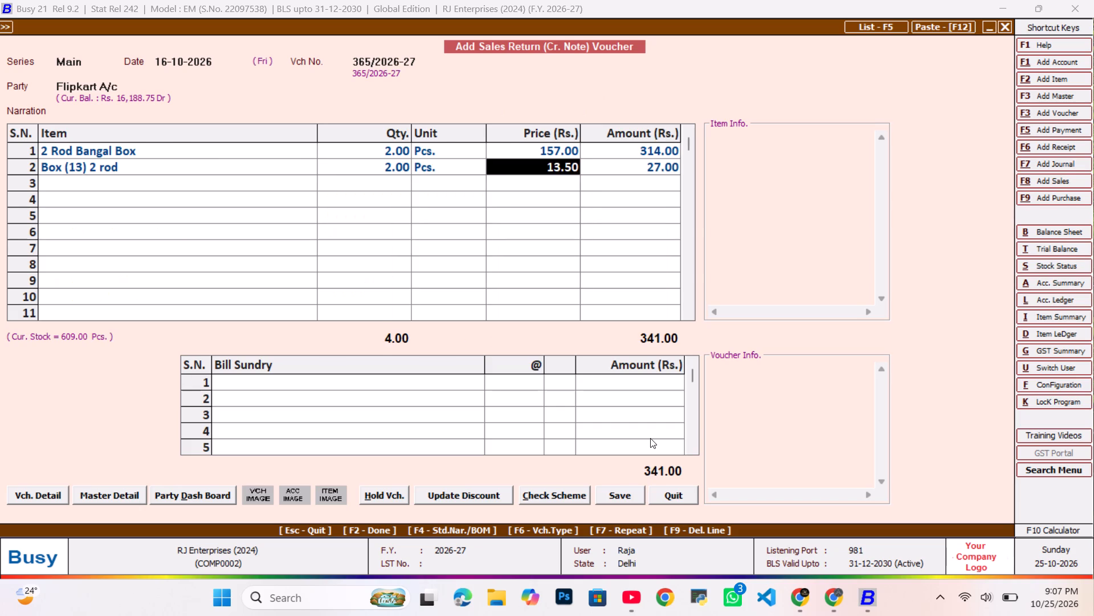
key("Return")
key("Return")
Add 4 Rod Bangal Box with quantity 1 on the third item row of the Flipkart sales return.
type("44")
key("Return")
key("Return")
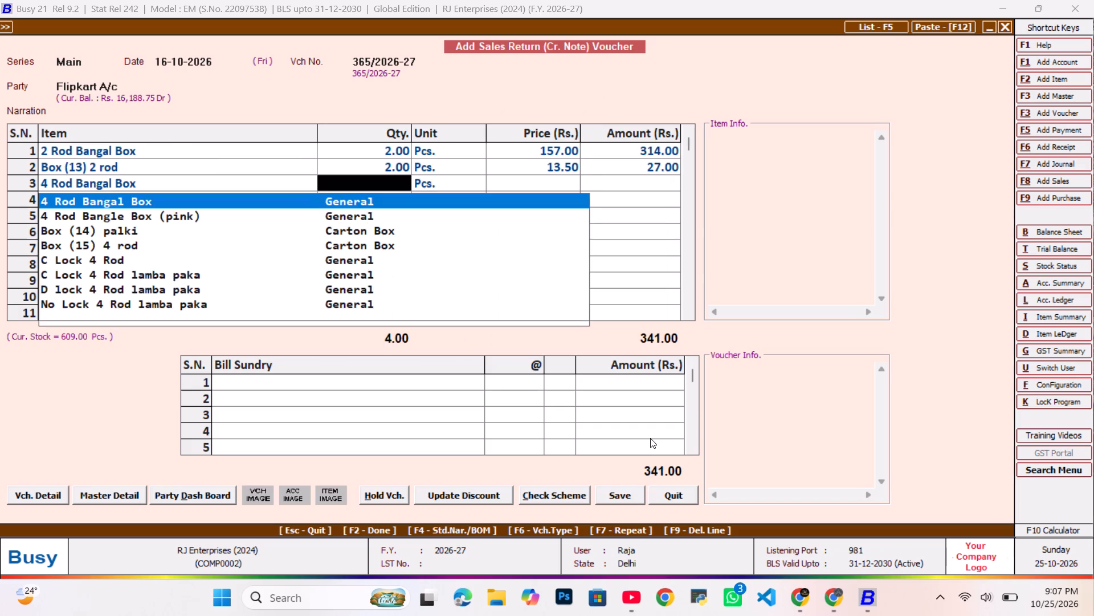
type("11")
key("Return")
key("Return")
key("Return")
key("Return")
Add the carton Box (15) 4 rod with quantity 1 on the fourth item row of the return.
type("115")
key("Return")
key("Return")
type("11")
key("Return")
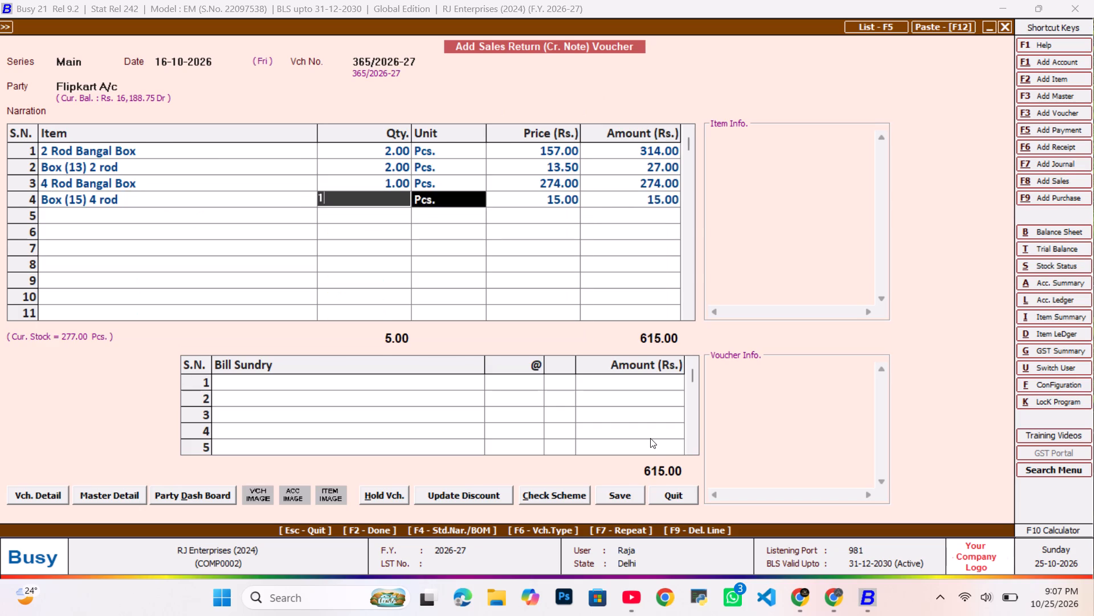
key("Return")
key("Return")
key("Return")
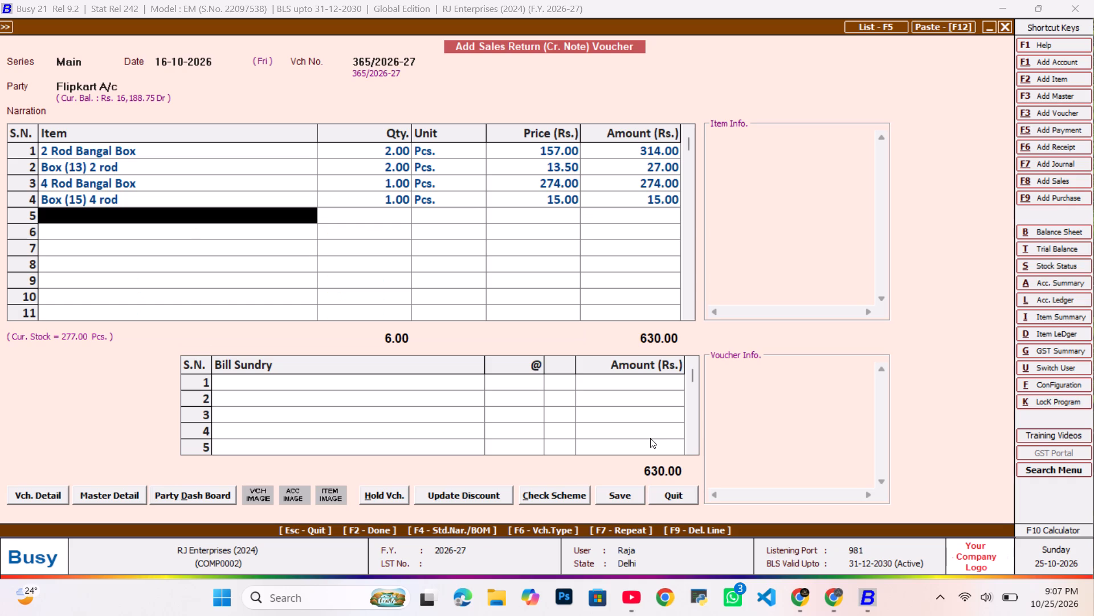
Add Palki Normal with quantity 1 on the fifth item row of the Flipkart sales return.
type("palki")
key("Return")
key("Return")
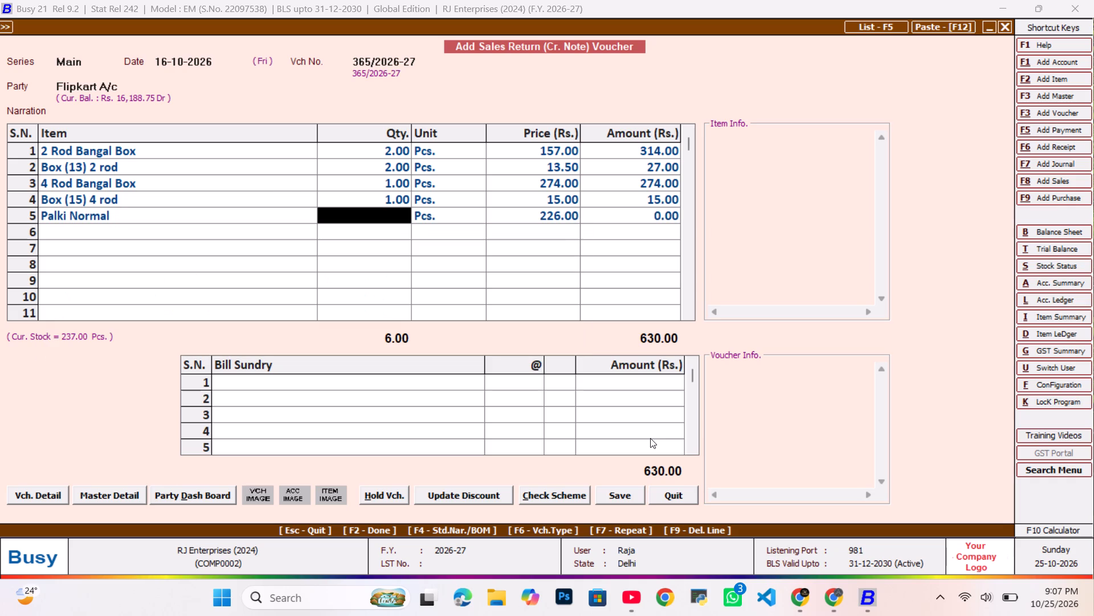
type("11")
key("Return")
key("Return")
key("Return")
key("Return")
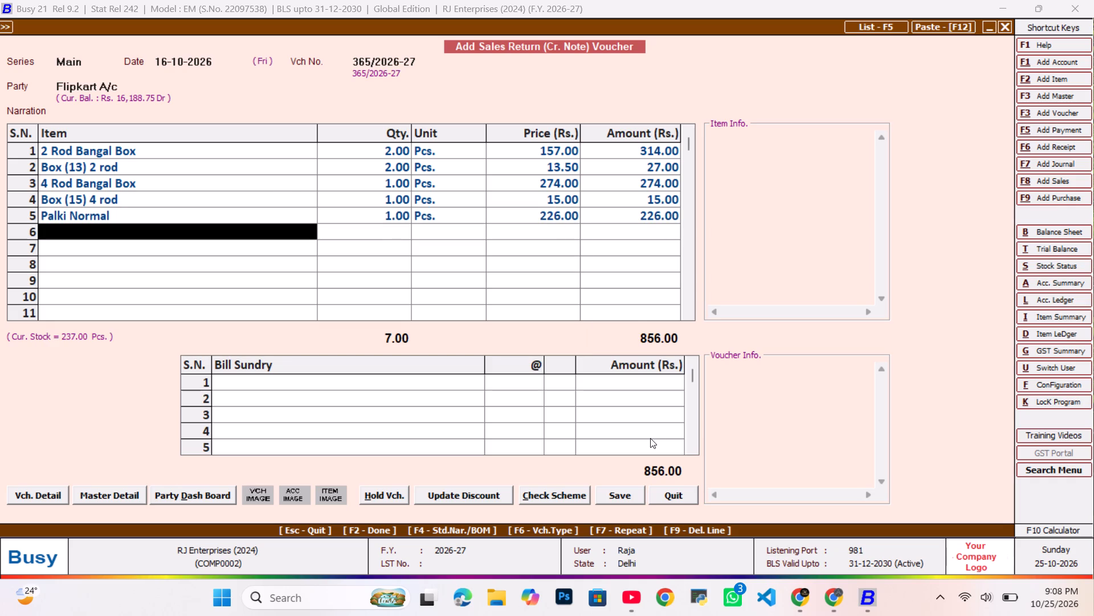
Add the carton Box (14) palki with quantity 1 on the sixth item row of the Flipkart sales return.
type("114")
key("Return")
key("Return")
type("11")
key("Return")
key("Return")
key("Return")
key("Return")
Finish the item entry without any bill sundry and save the Flipkart sales return voucher dated 16-10-2026.
key("F2")
key("Tab")
key("F2")
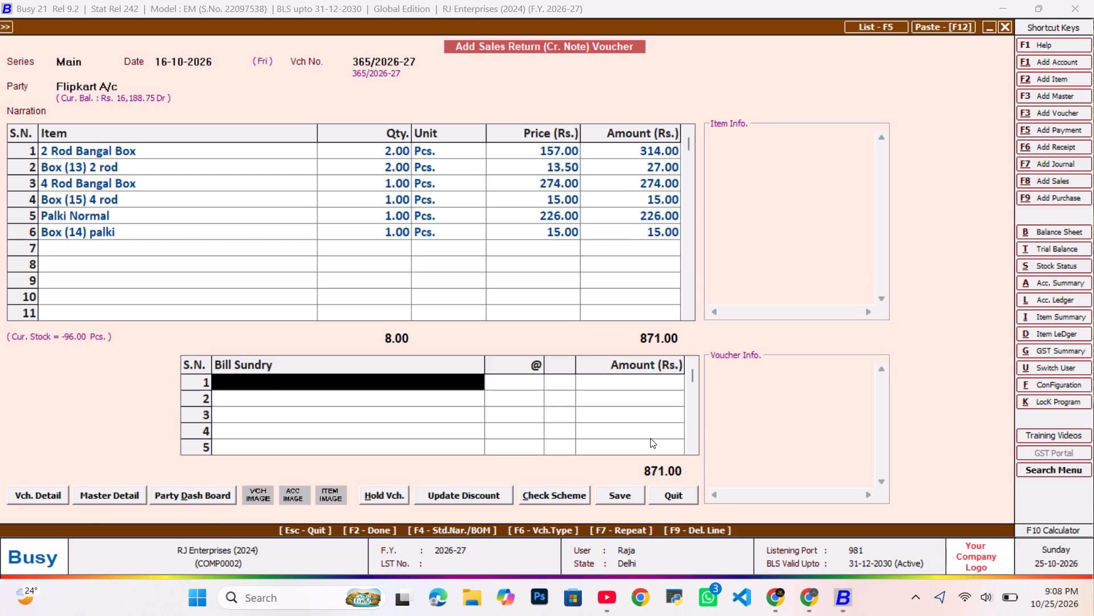
key("Return")
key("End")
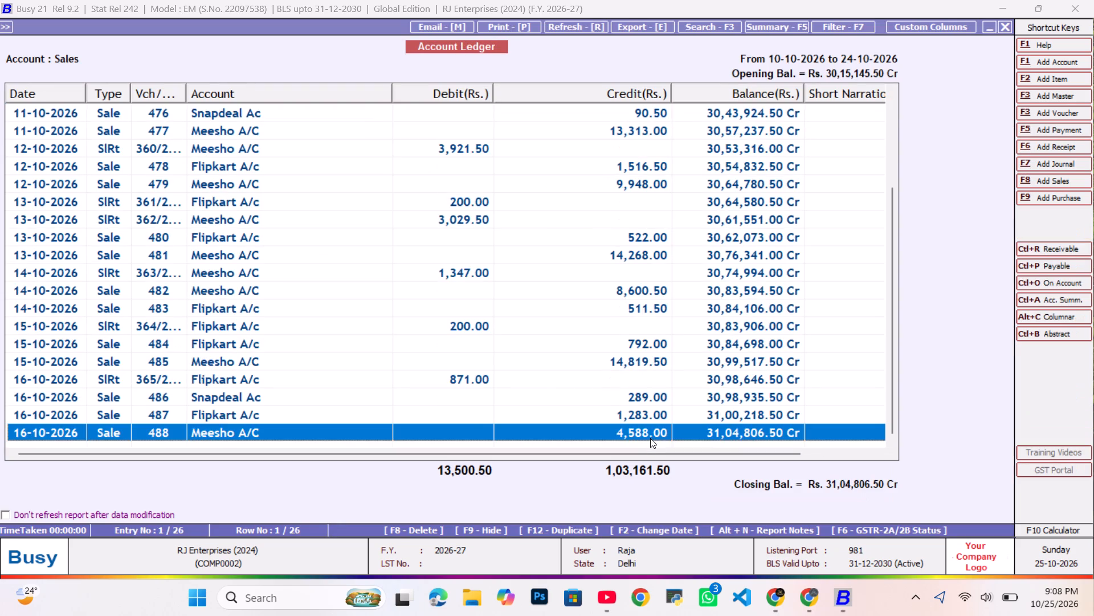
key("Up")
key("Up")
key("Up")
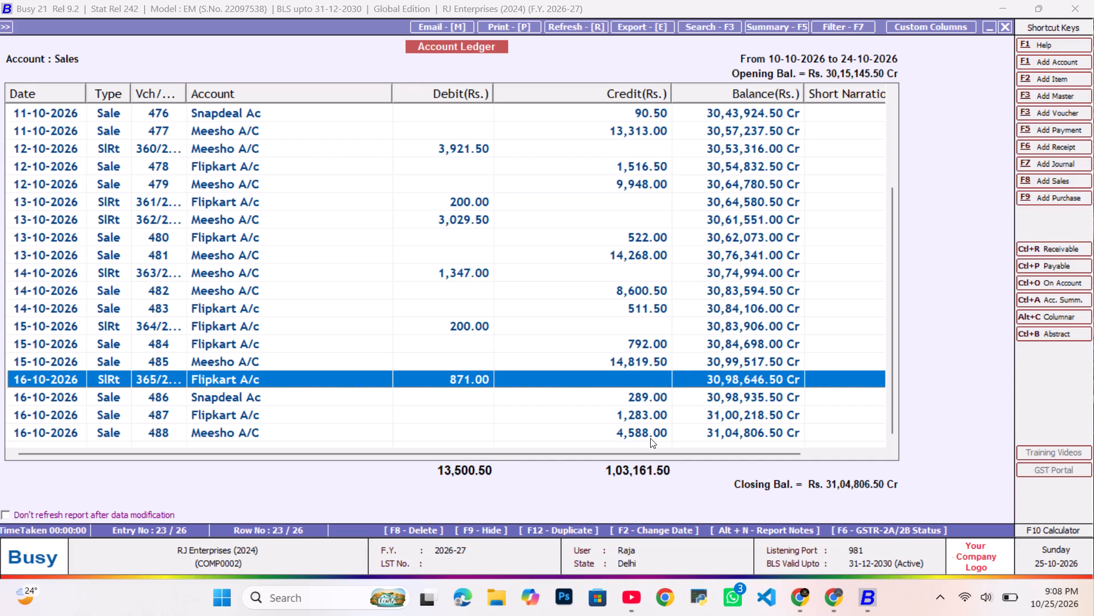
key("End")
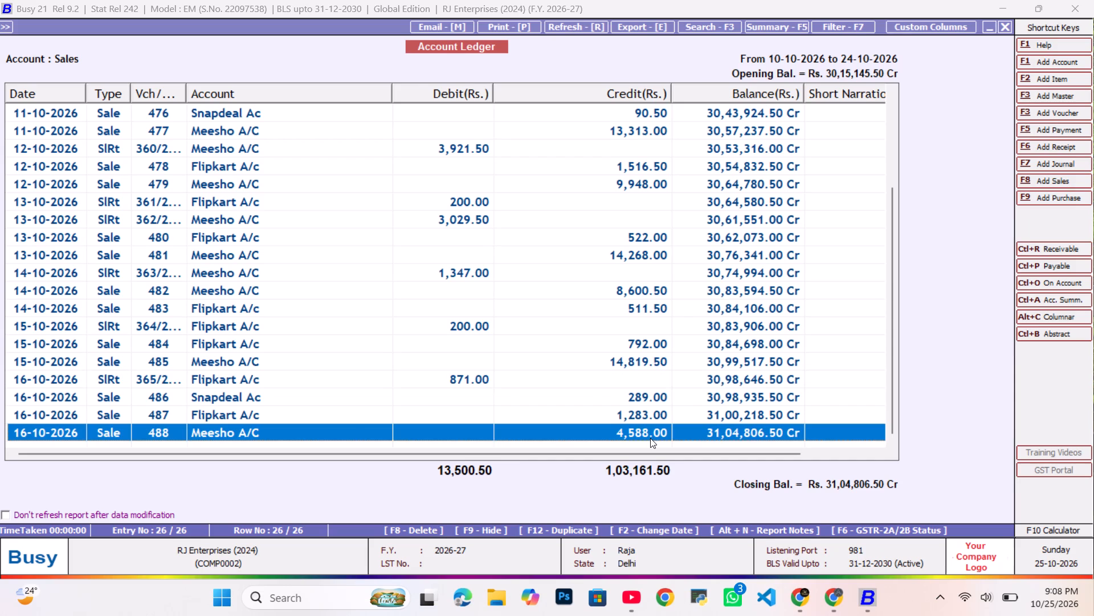
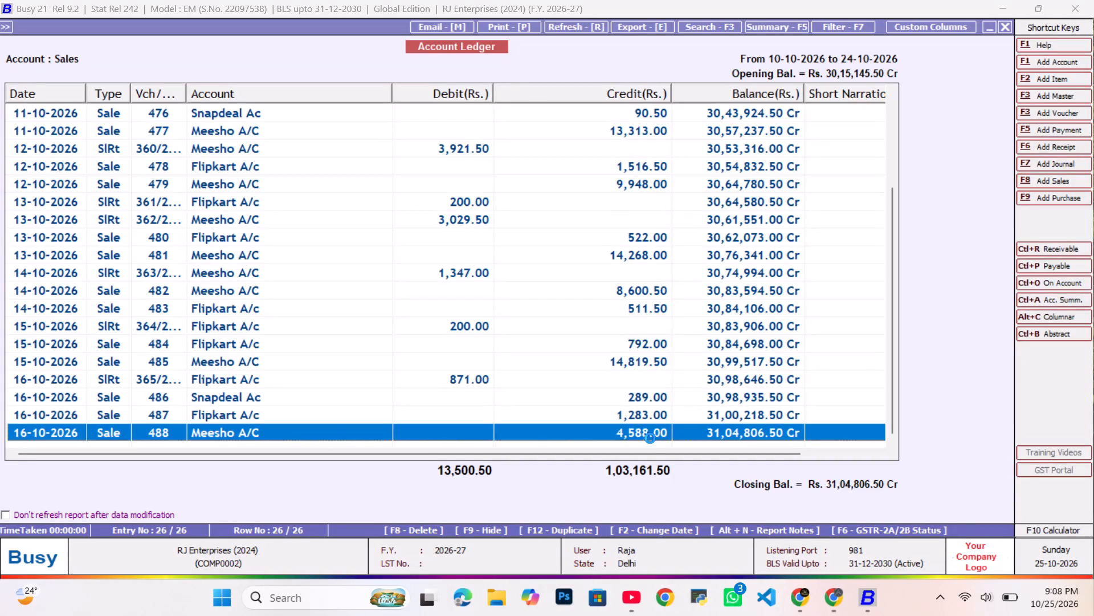
Start a sales voucher dated 17-10-2026 for the party Flipkart A/c, leaving the narration empty.
key("Return")
key("Tab")
type("17-")
key("Return")
key("Tab")
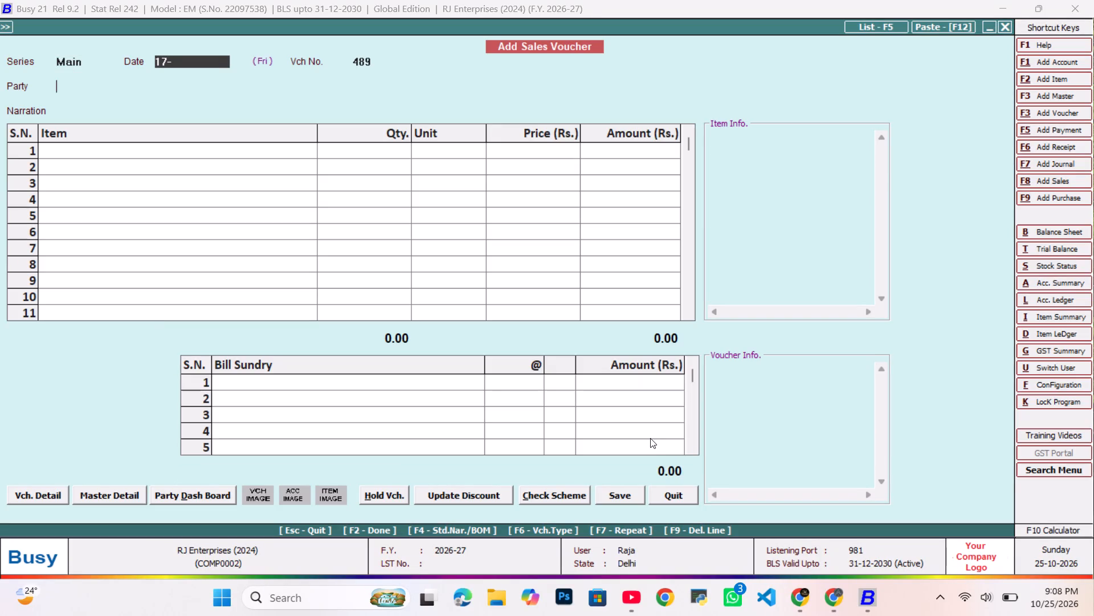
type("fli")
key("Return")
key("Tab")
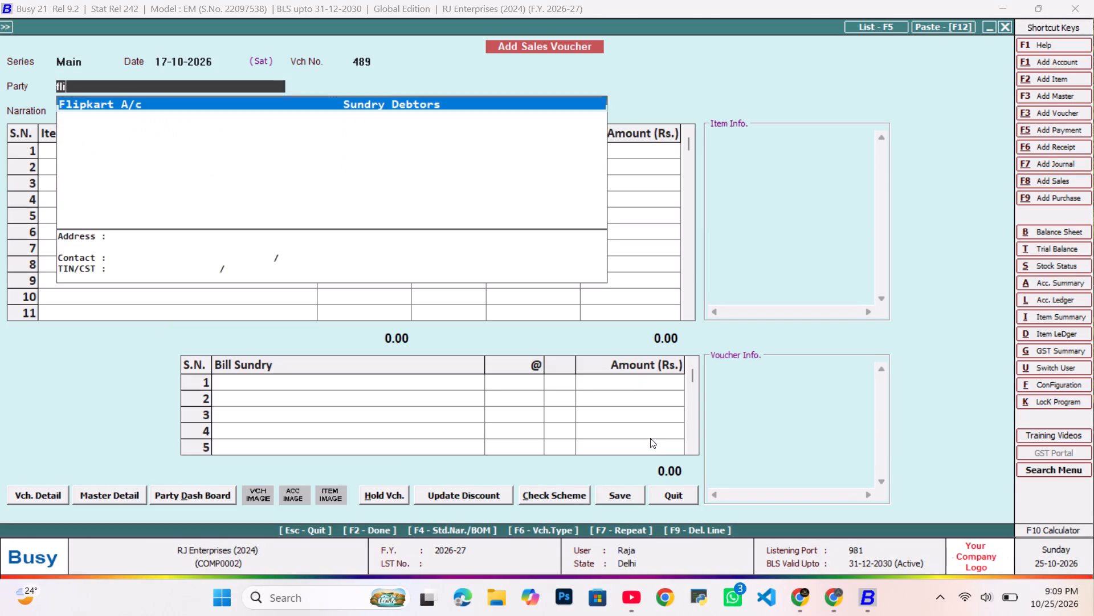
key("Return")
key("Tab")
Add 1 Rod Bangal Box with quantity 1 on the first item row of the Flipkart sales voucher.
type("11")
key("Return")
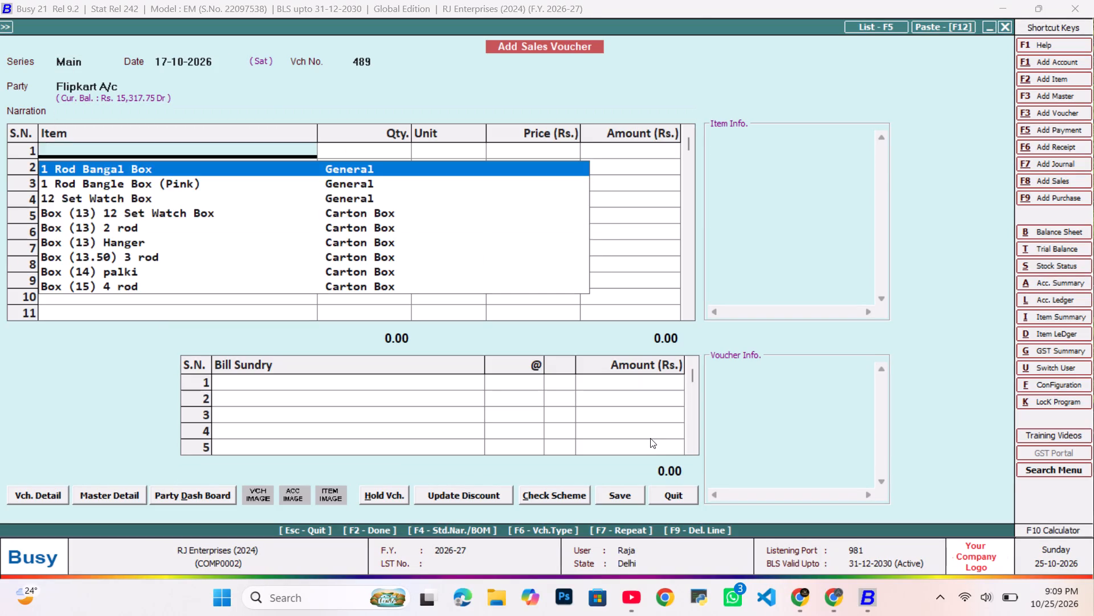
key("Return")
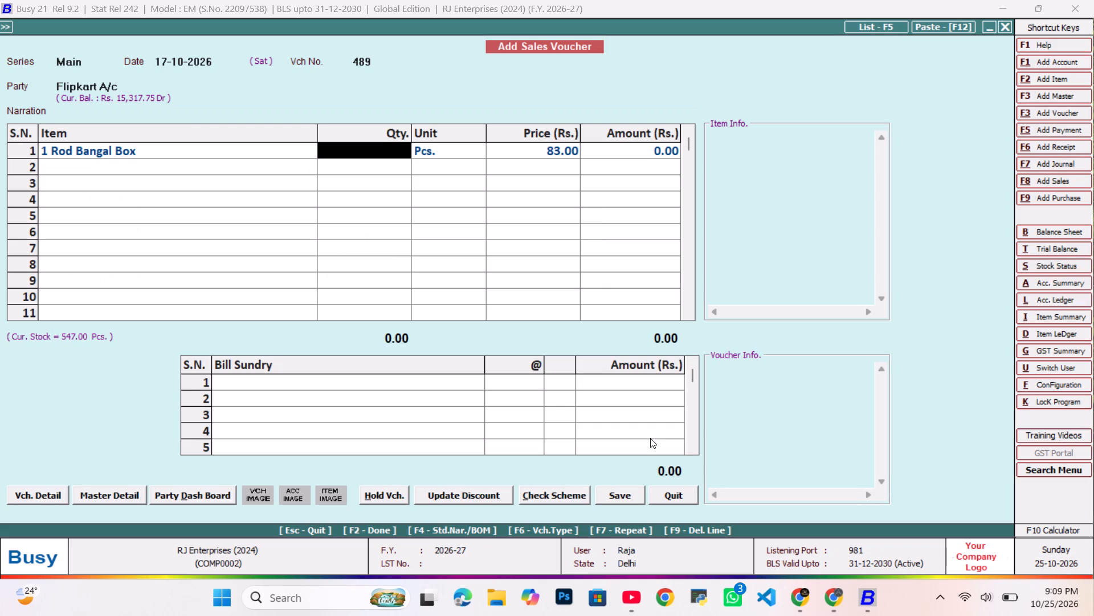
type("11")
key("Return")
key("Return")
key("Return")
key("Return")
key("Return")
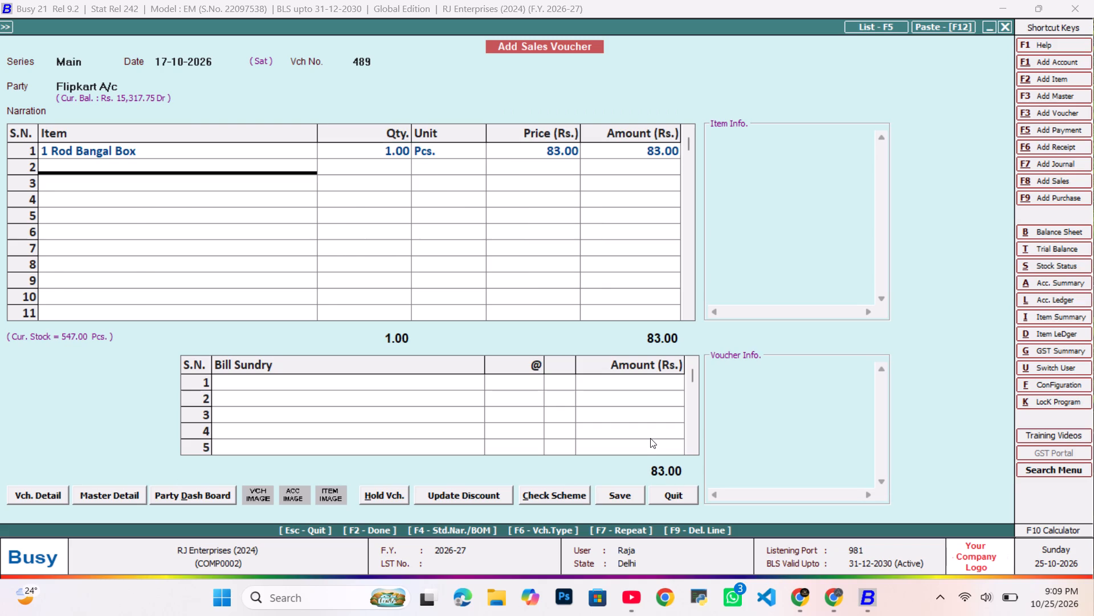
Add the carton Box (7) 1 rod with quantity 1 on the second item row of the Flipkart sales voucher.
key("7")
key("Return")
key("Return")
type("11")
key("Return")
key("Return")
key("Return")
key("Return")
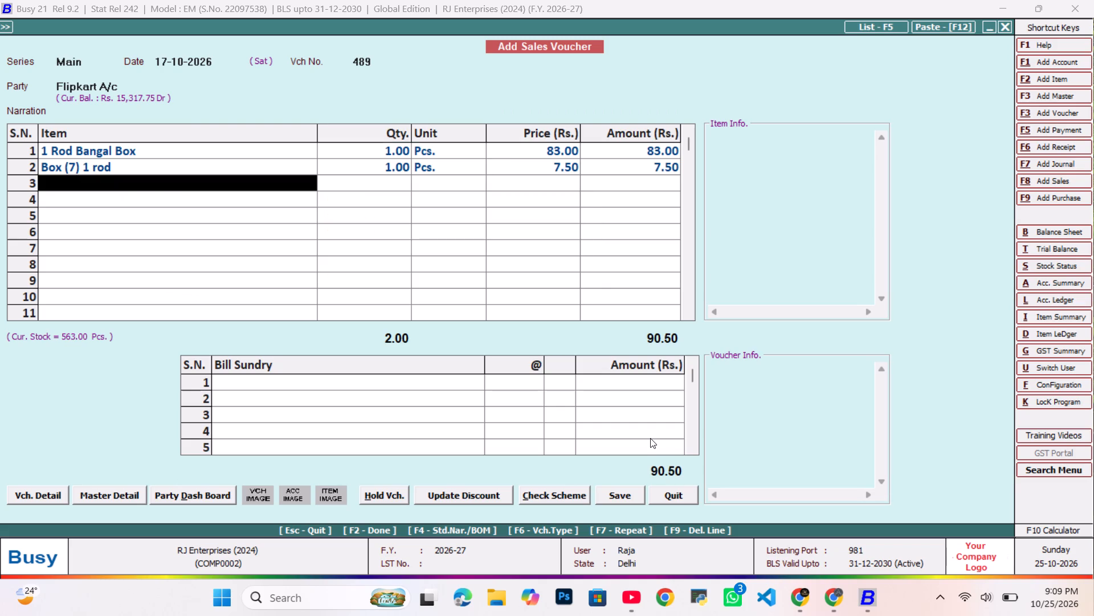
Save the Flipkart sales voucher without any bill sundry and return to the last entry of the Sales ledger.
key("F2")
key("Tab")
key("F2")
key("Return")
key("Escape")
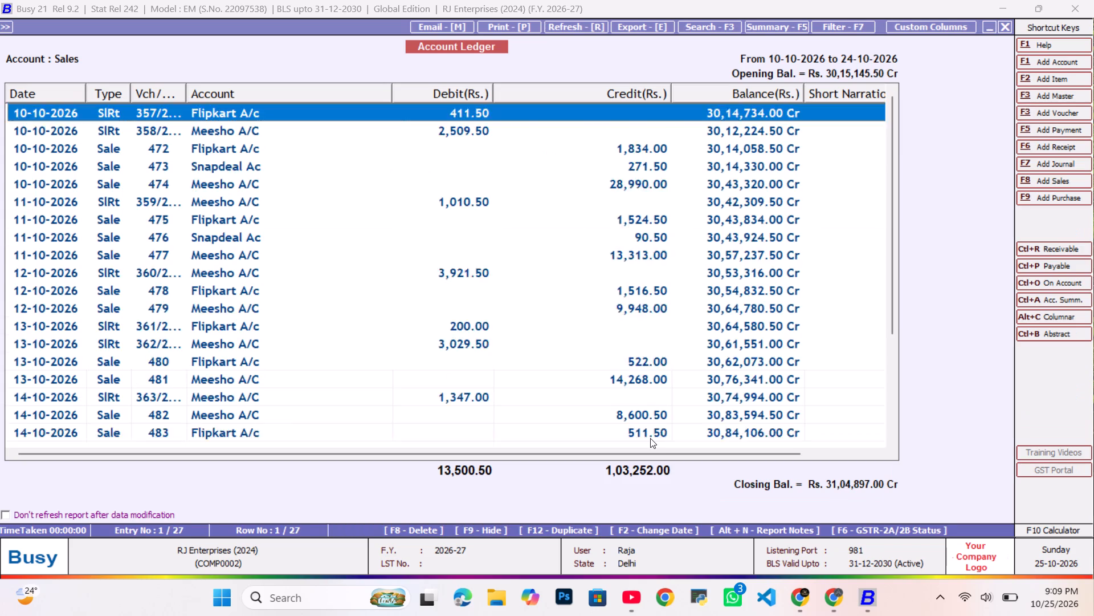
key("End")
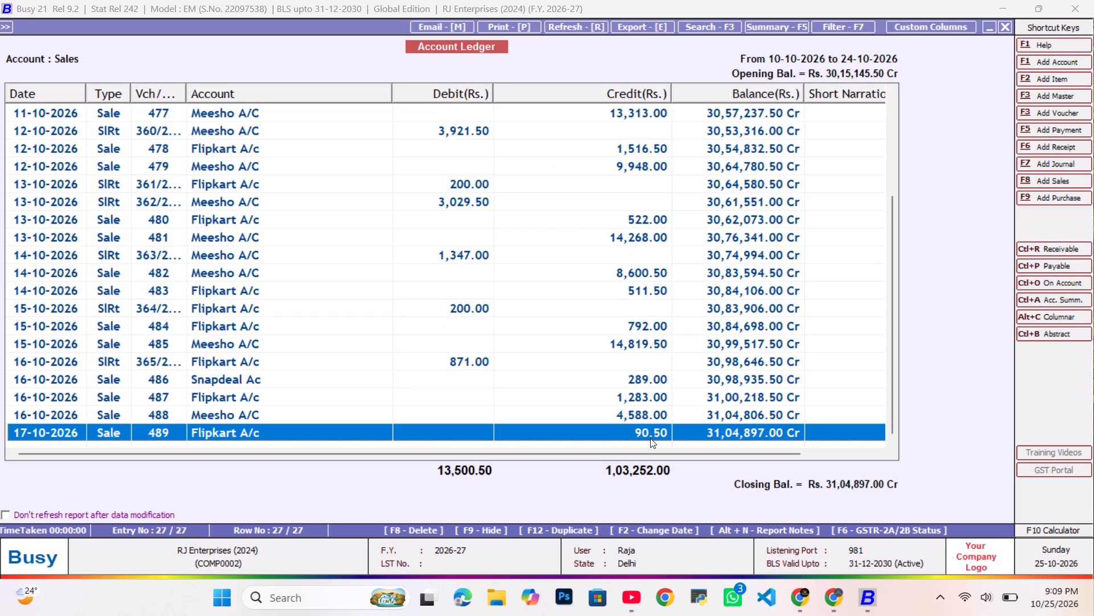
Start another sales voucher dated 17-10-2026 for the party Meesho A/C.
key("alt+F8")
key("Return")
key("Tab")
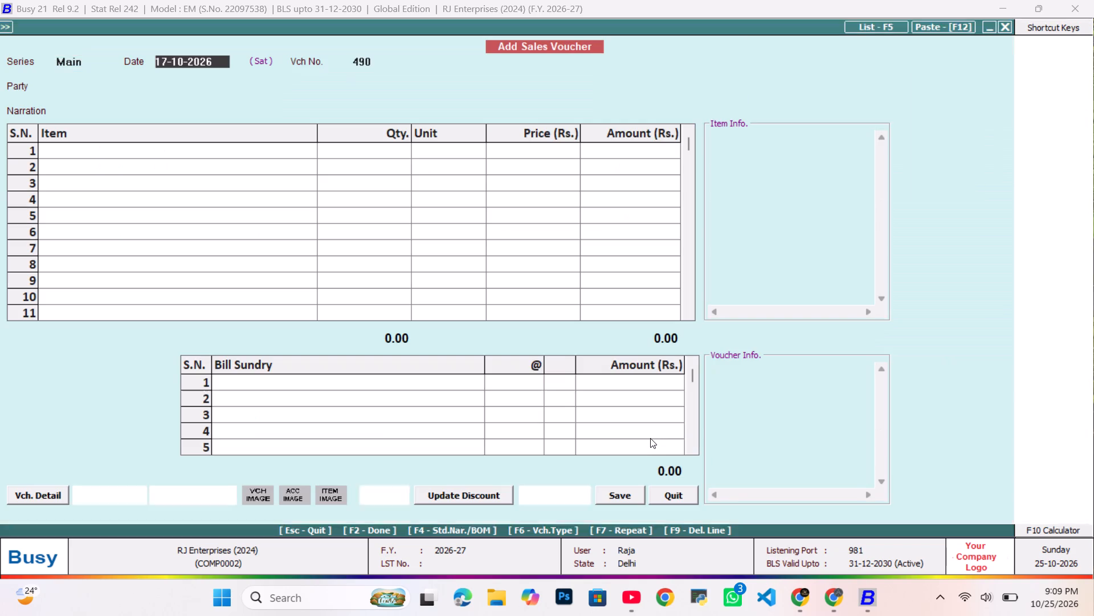
key("Return")
key("Tab")
key("n")
key("BackSpace")
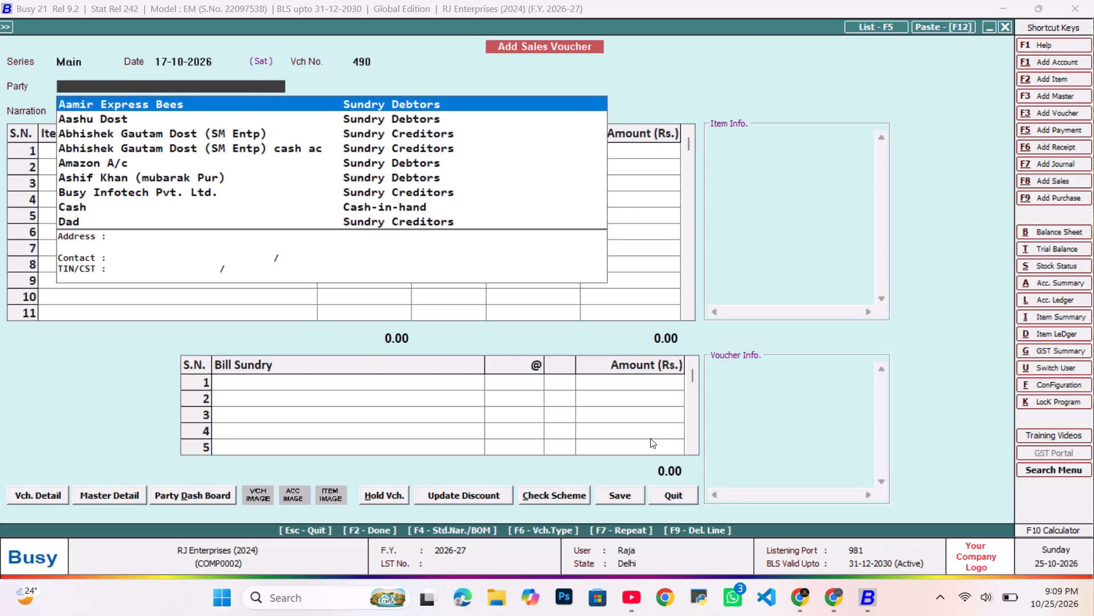
type("mee")
key("Return")
key("Tab")
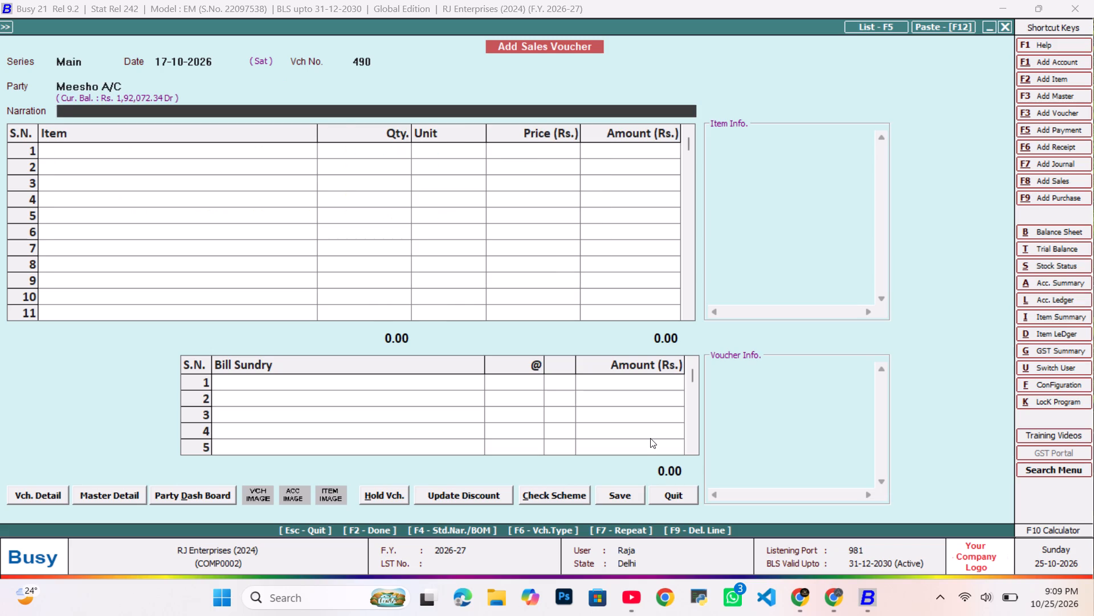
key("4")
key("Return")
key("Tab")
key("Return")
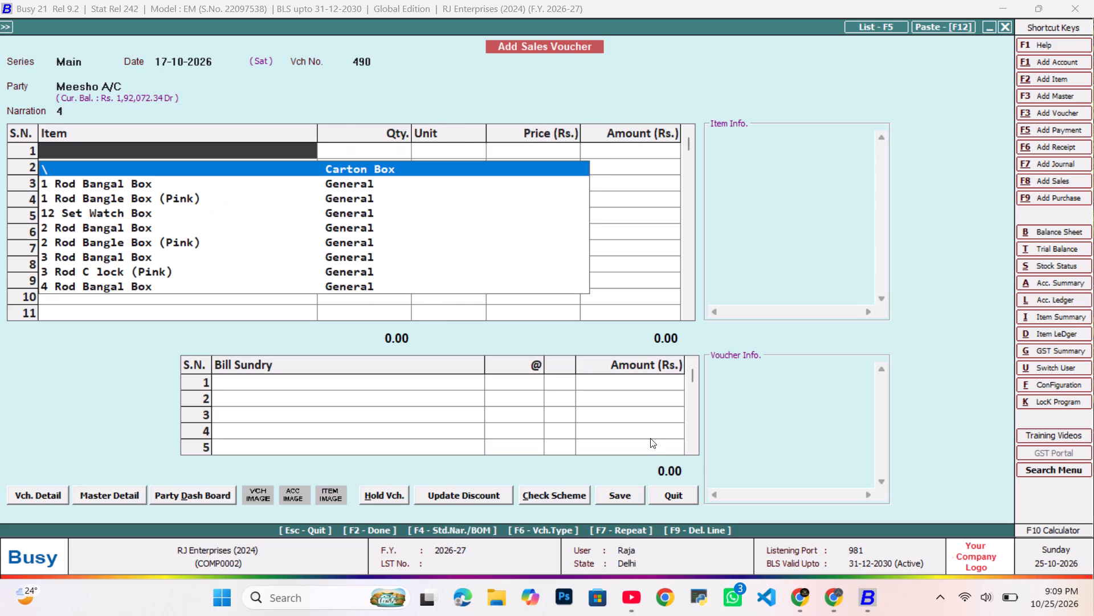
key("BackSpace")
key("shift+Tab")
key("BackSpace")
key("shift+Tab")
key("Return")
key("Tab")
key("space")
Add Quach Beg Black with quantity 4 on the first item row of the Meesho sales voucher.
key("Return")
key("Tab")
key("b")
key("b")
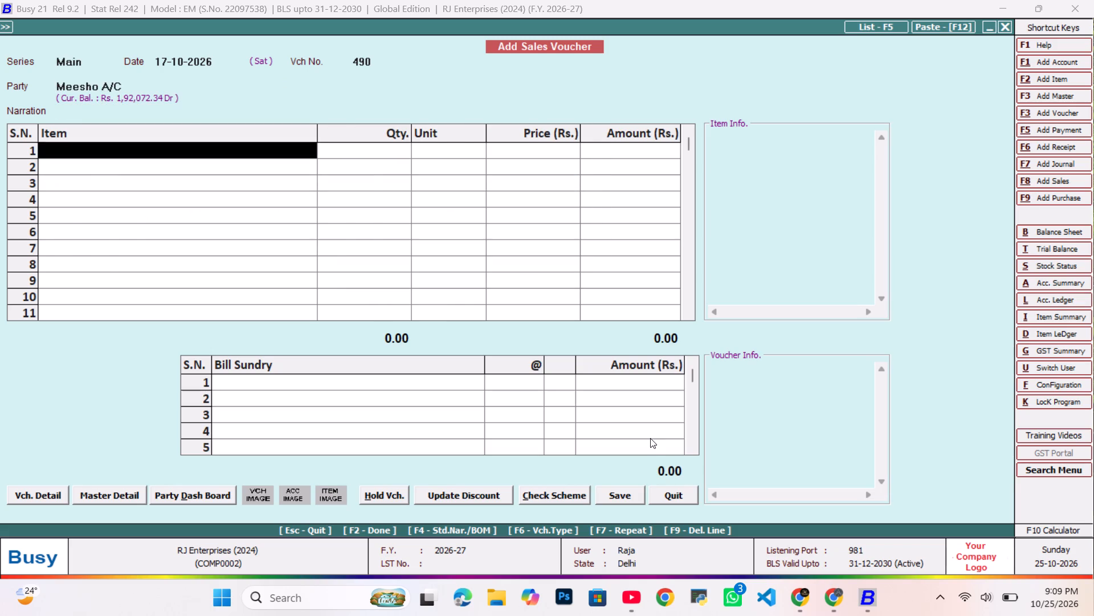
key("Return")
key("Return")
type("44")
key("Return")
key("Return")
key("Return")
key("Return")
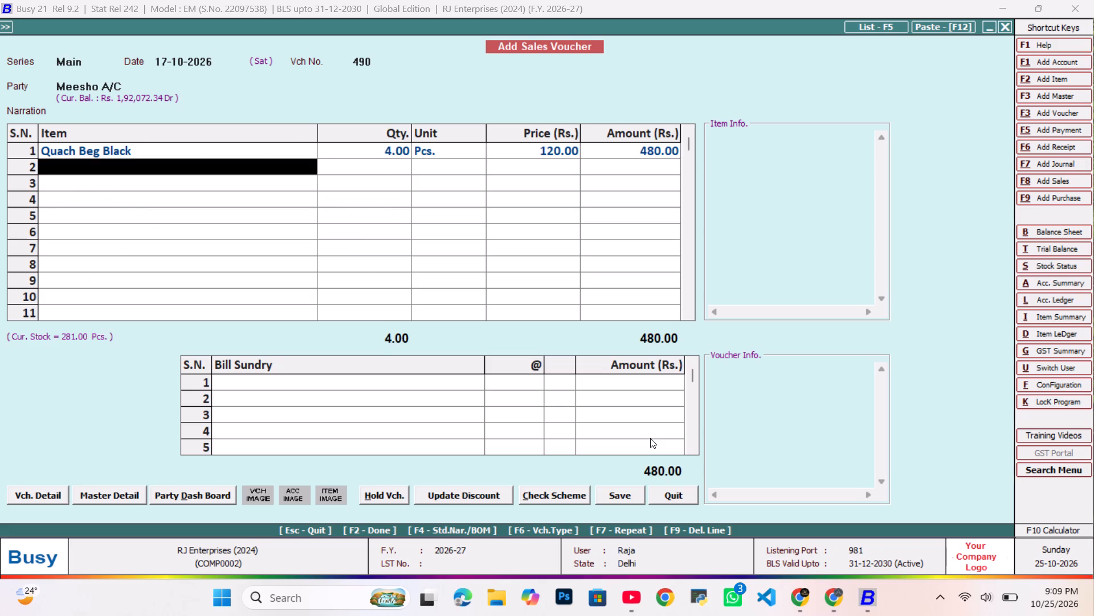
Add 2 Rod Bangle Box (Pink) with quantity 2 on the second item row of the Meesho sales voucher.
type("22")
key("Down")
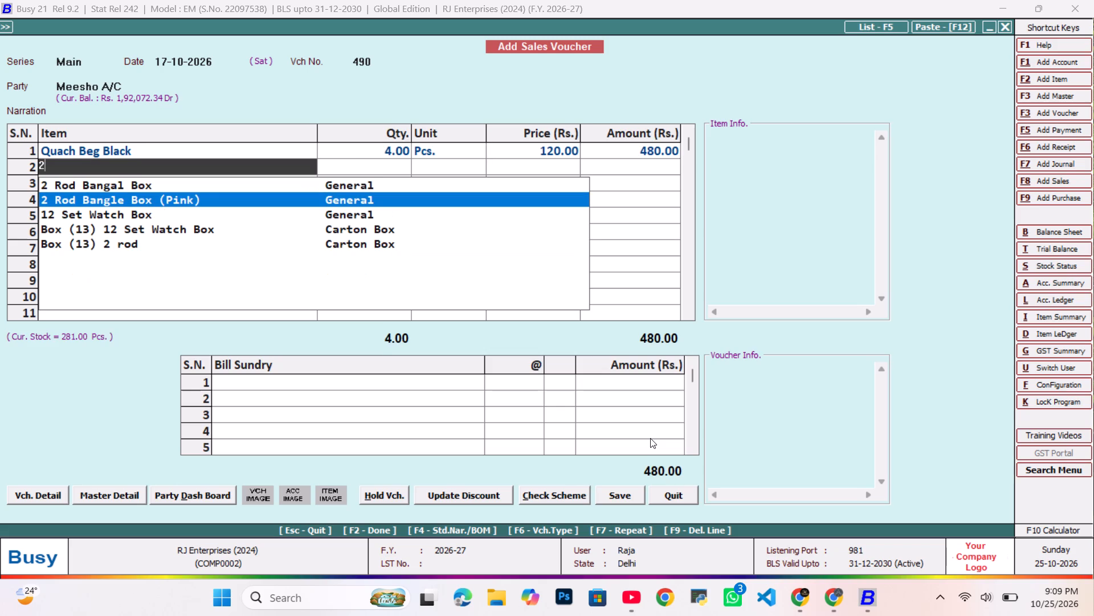
key("Return")
key("Return")
type("22")
key("Return")
key("Return")
key("Return")
key("Return")
Add the carton Box (13) 2 rod with quantity 2 on the third item row of the Meesho sales voucher.
type("113")
key("Down")
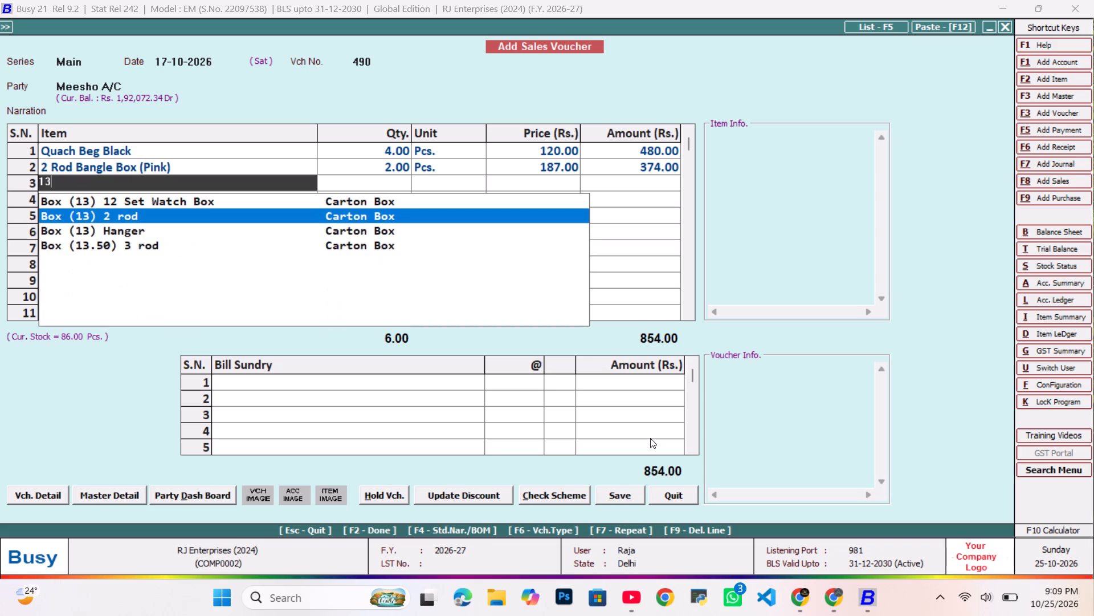
key("Return")
key("Return")
type("22")
key("Return")
key("Return")
key("Return")
key("Return")
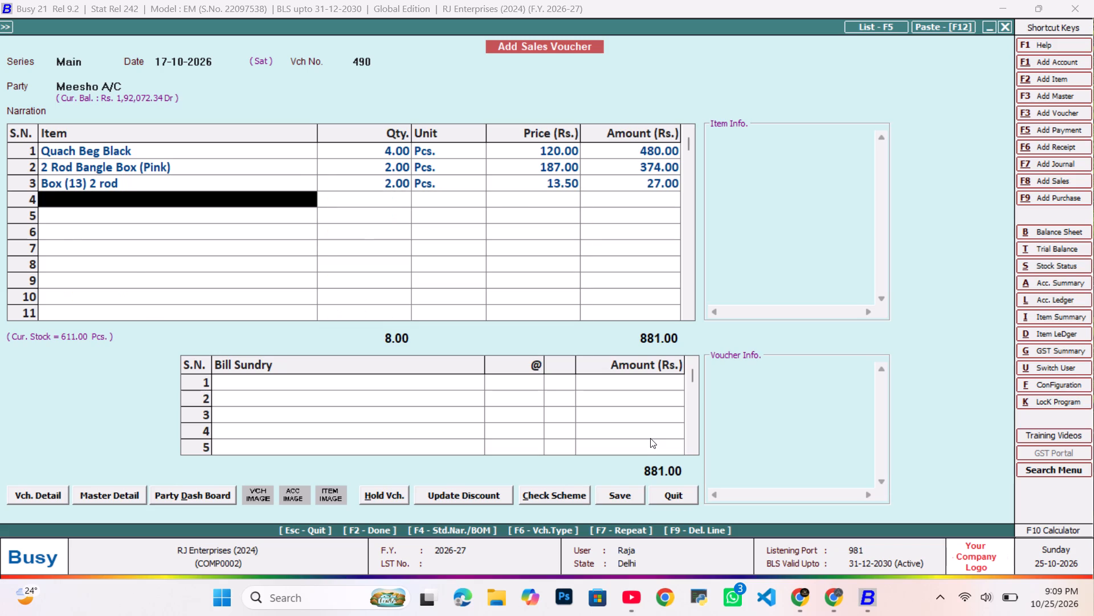
Add 2 Rod Bangal Box with quantity 2 on the fourth item row of the Meesho sales voucher.
type("22")
key("Return")
key("Return")
type("22")
key("Return")
key("Return")
key("Return")
key("Return")
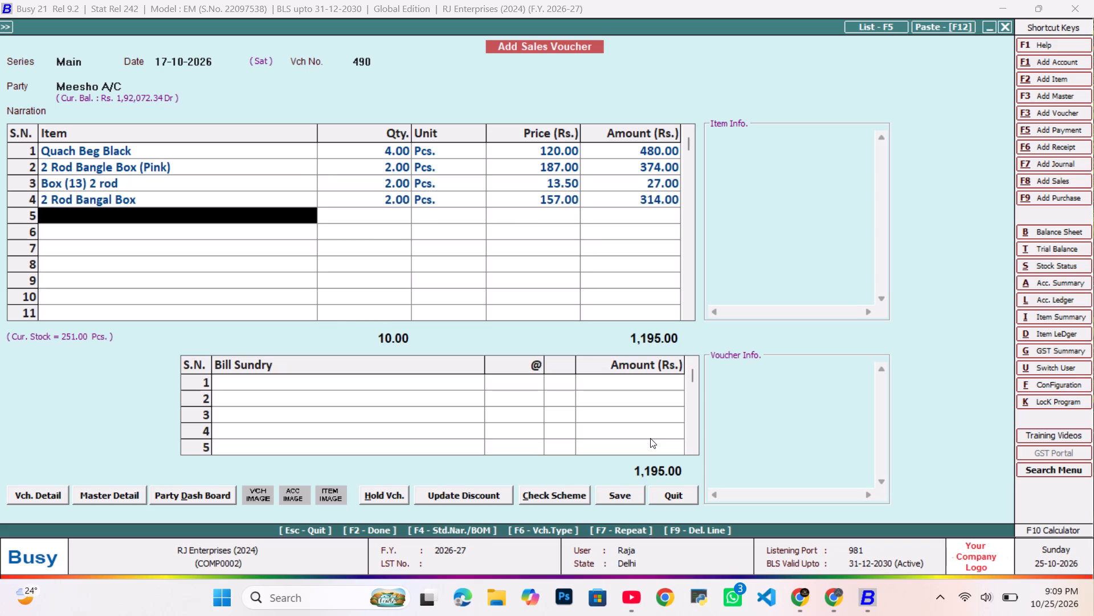
Add 4 Rod Bangal Box on the fifth item row of the Meesho sales voucher.
type("44")
key("Return")
key("Return")
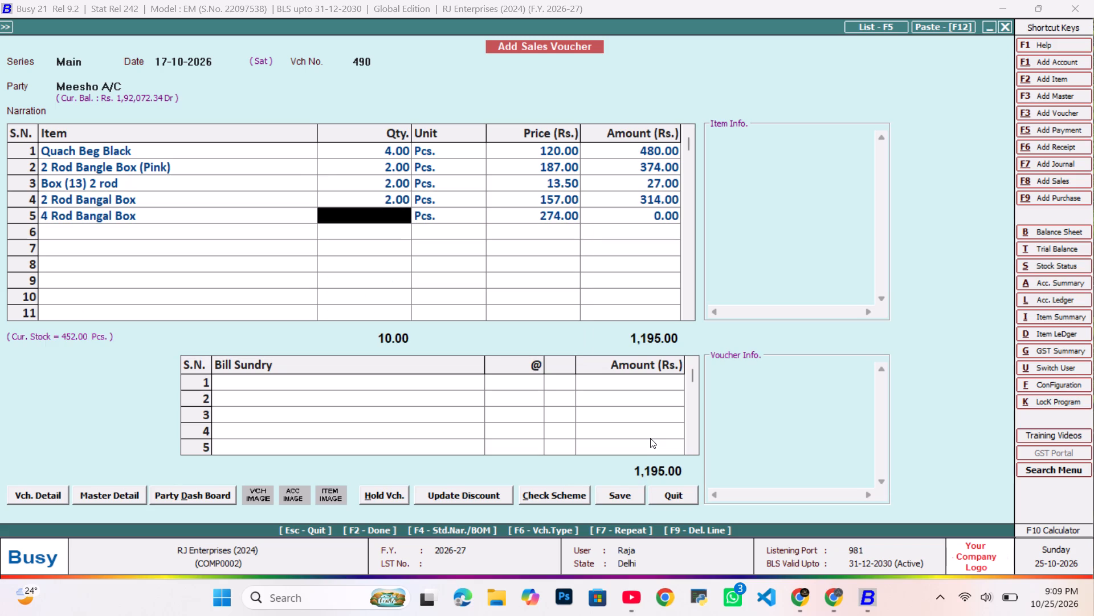
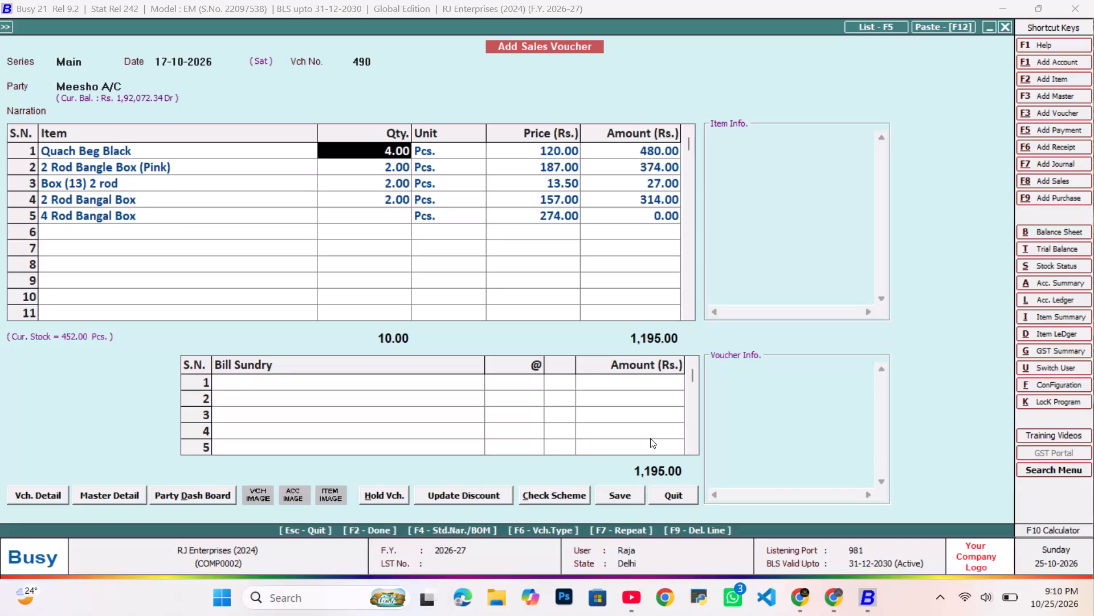
Delete all five item rows from the Meesho sales voucher so the item list is empty.
key("F9")
key("F9")
key("F9")
key("F9")
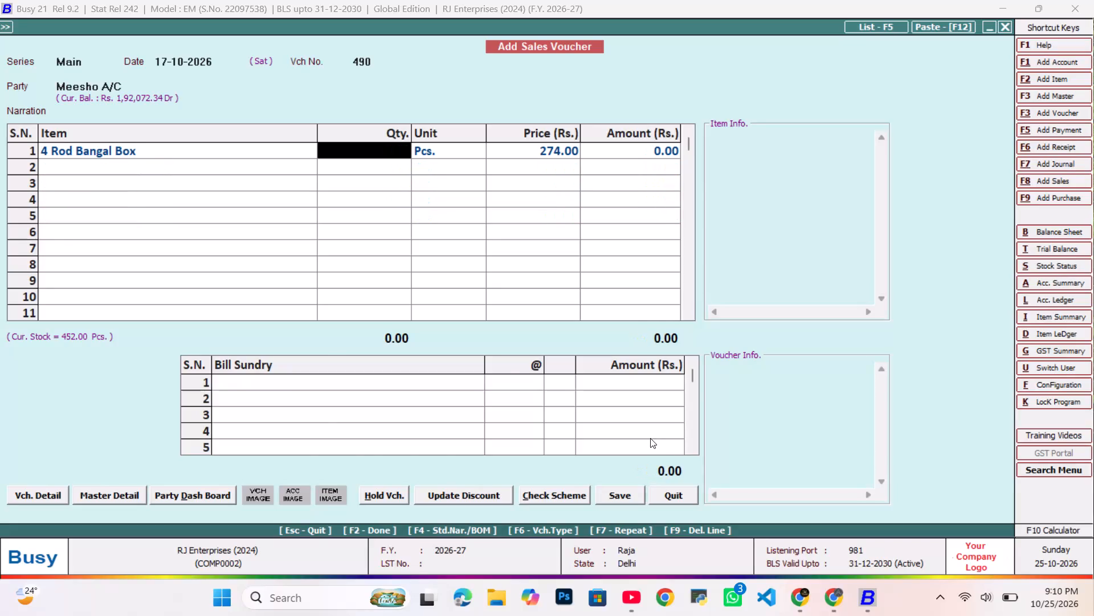
key("F10")
key("Escape")
key("Left")
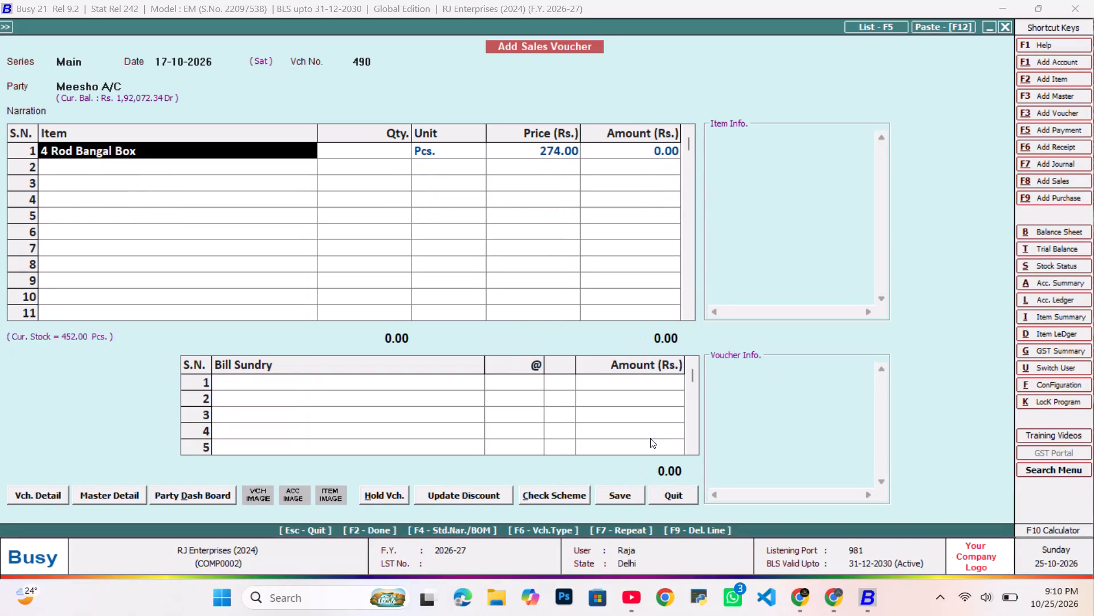
key("F9")
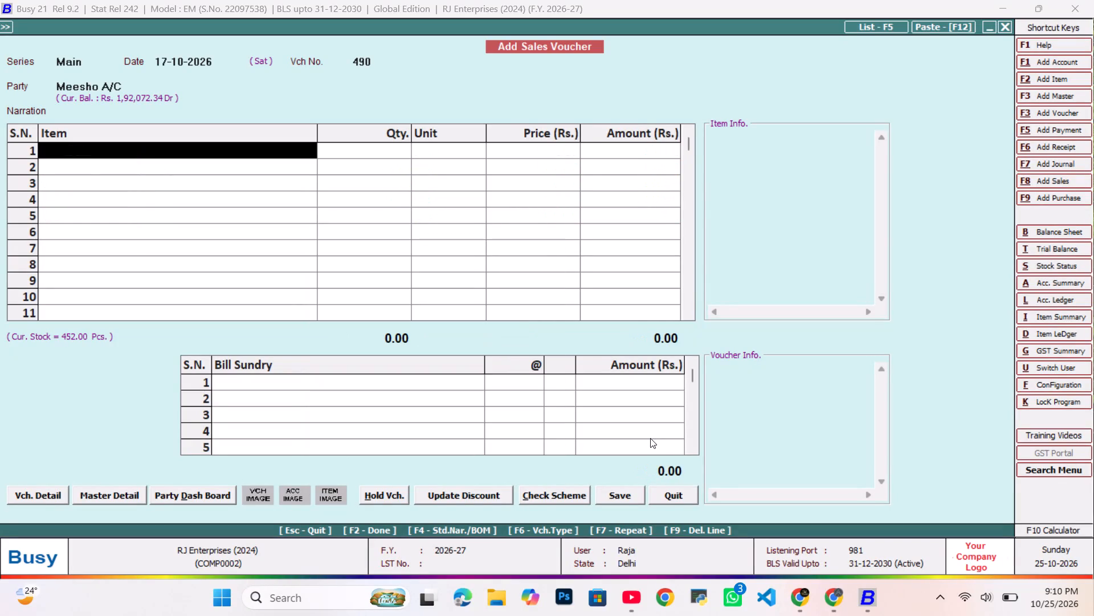
Add Lovely Girl Beg with quantity 1 on the first item row of the Meesho sales voucher.
type("llov")
key("Return")
key("Return")
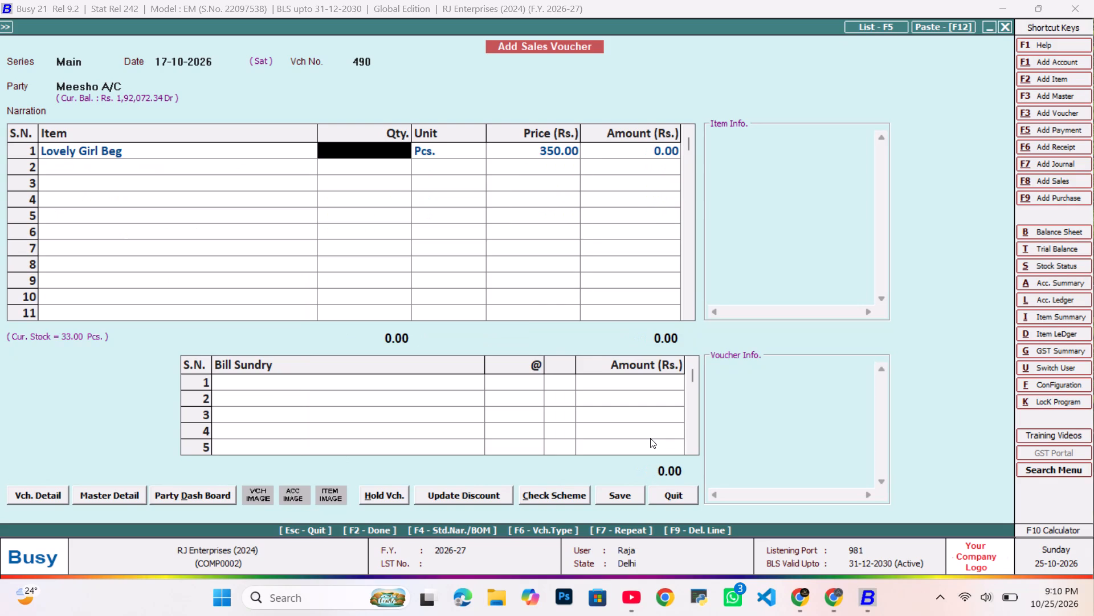
type("11")
key("Return")
key("Return")
key("Return")
key("Return")
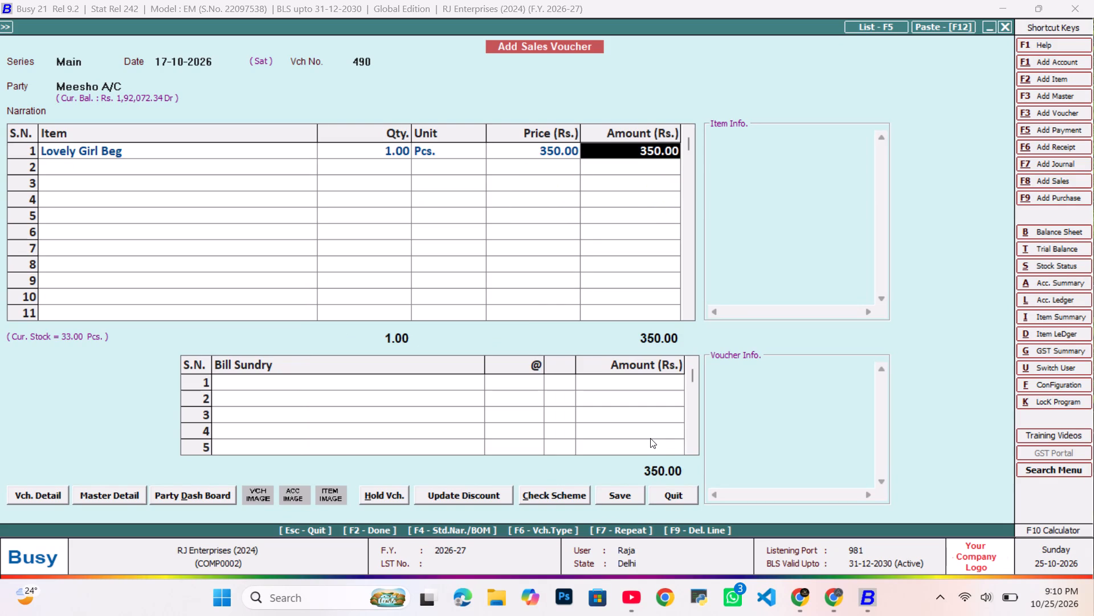
Add Wood Top Hanger with quantity 12 on the second item row of the Meesho sales voucher.
key("w")
key("w")
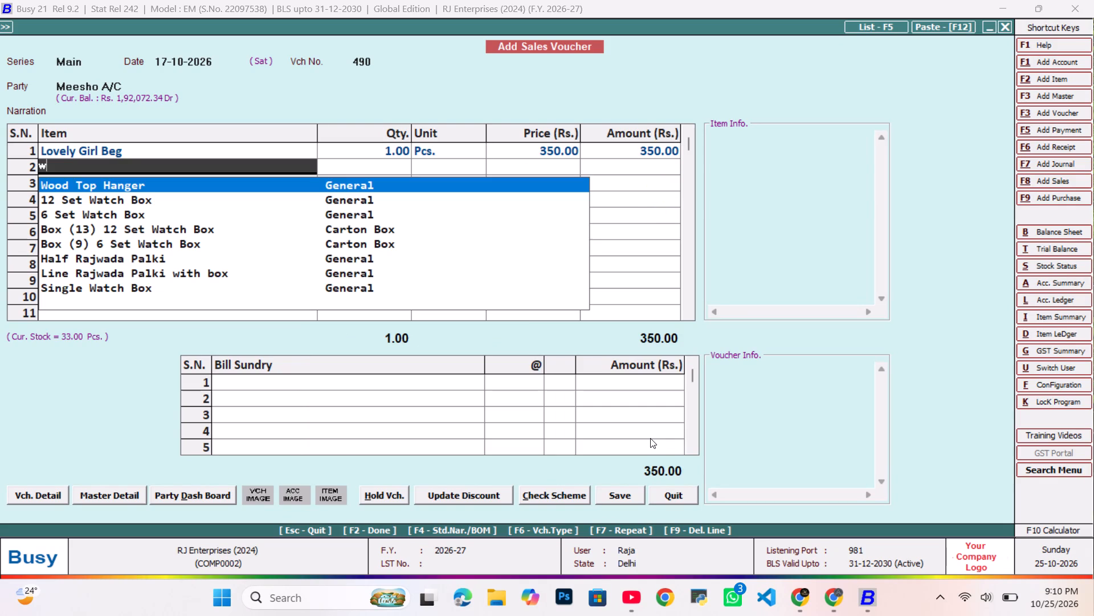
key("Return")
key("Return")
type("112")
key("Return")
key("Return")
key("Return")
key("Return")
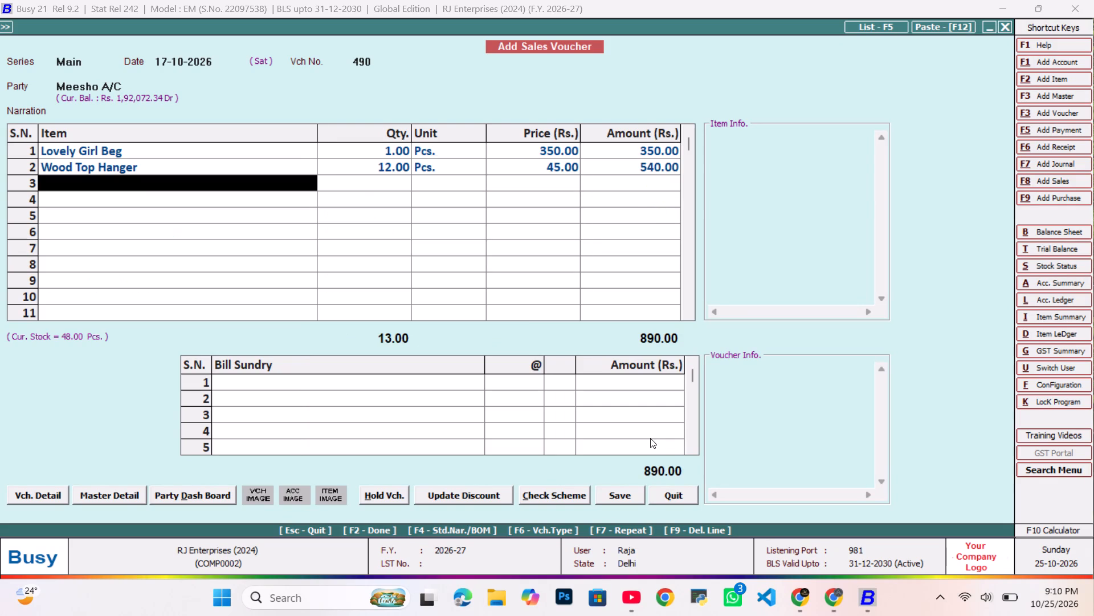
Add the carton Box (15) 4 rod with quantity 1 on the third item row of the Meesho sales voucher.
type("114")
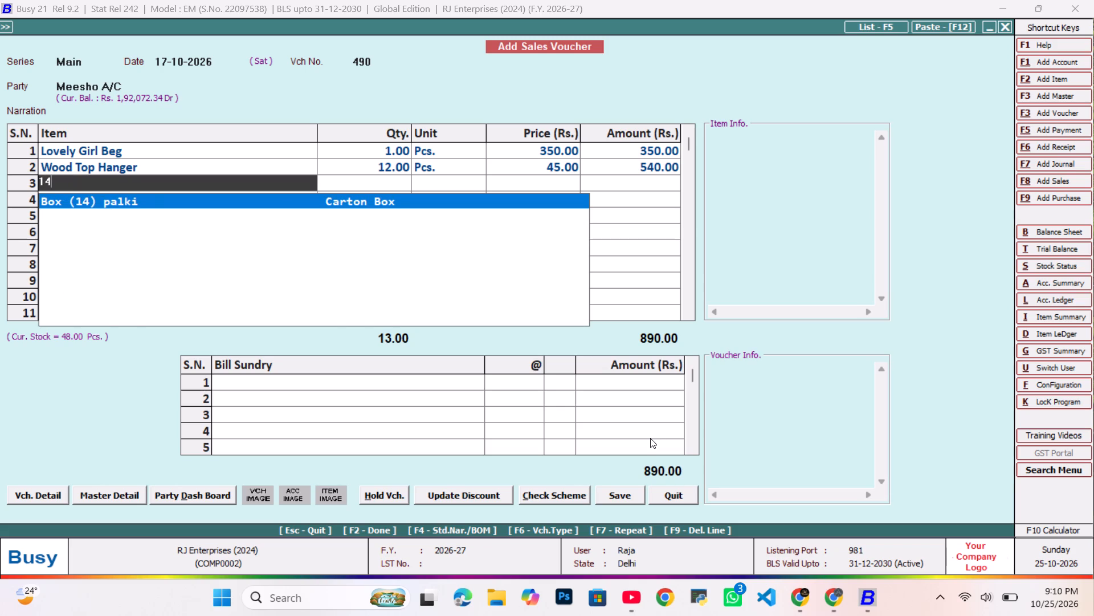
key("BackSpace")
key("5")
key("Return")
key("Return")
type("11")
key("Return")
key("Return")
key("Return")
key("Return")
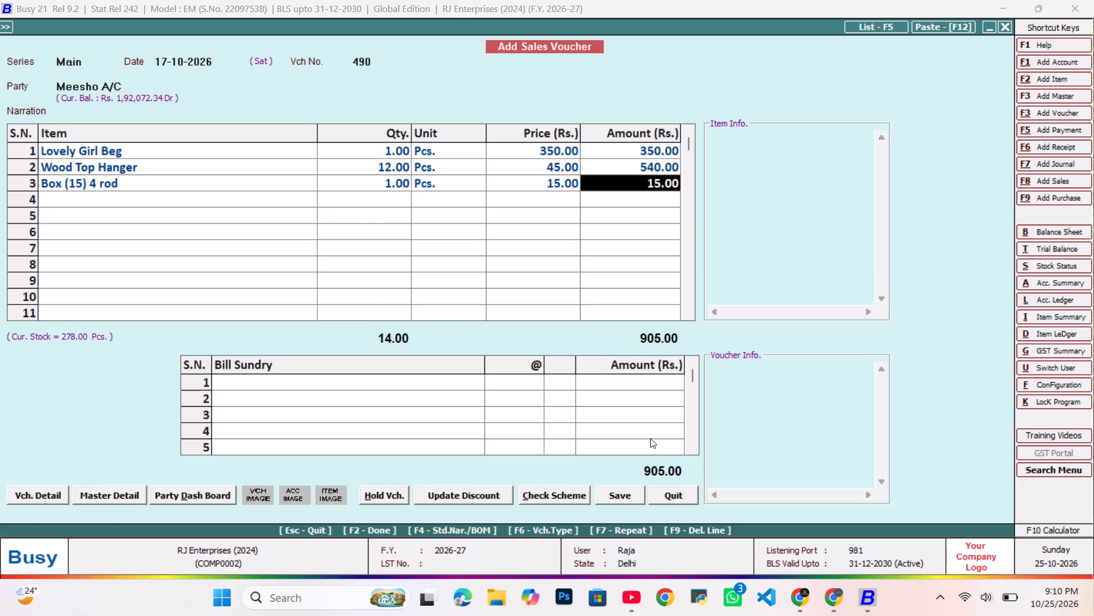
Add 1 Rod Bangal Box with quantity 1 on the fourth item row of the Meesho sales voucher.
type("11")
key("Return")
key("Return")
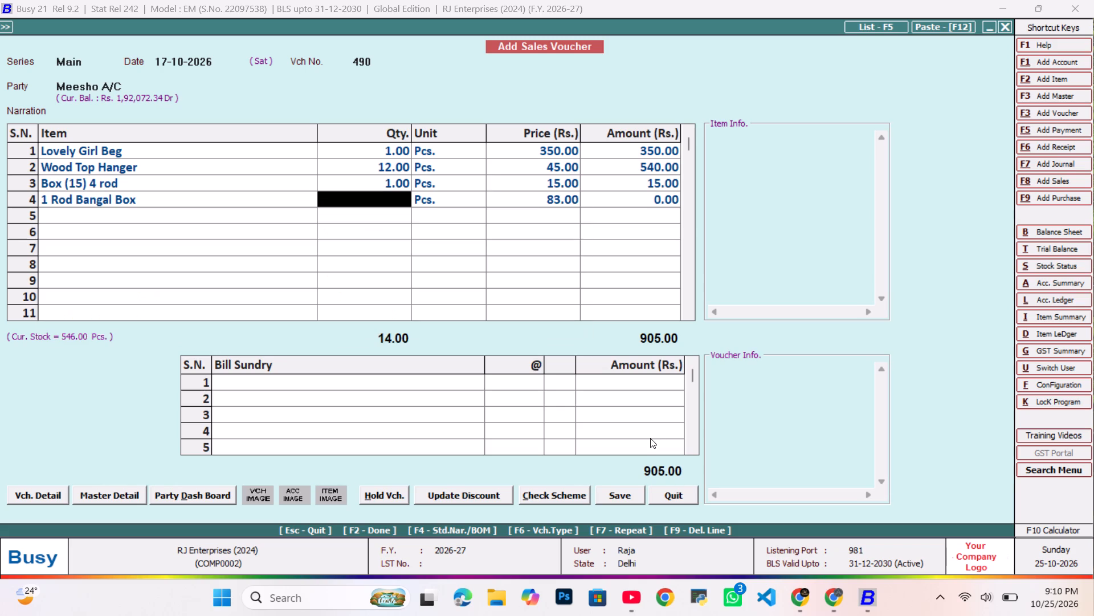
type("11")
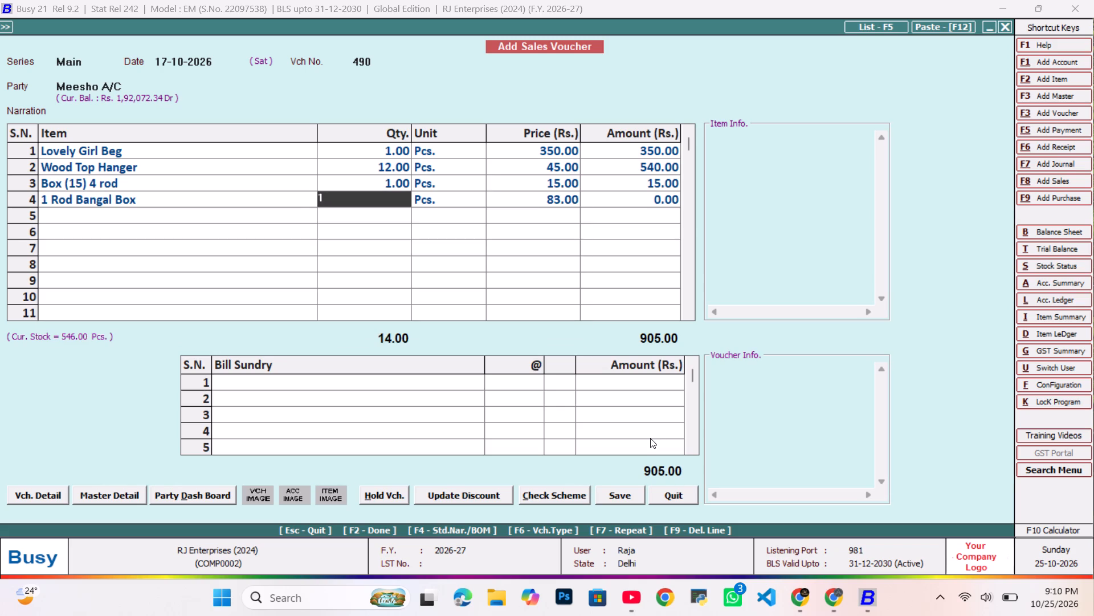
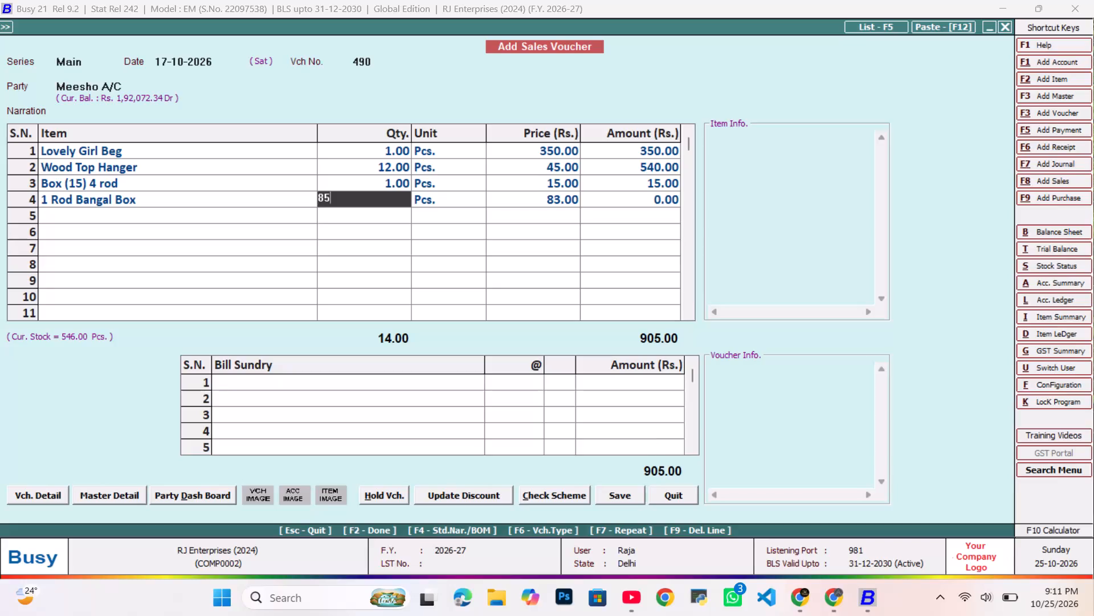
Complete the 1 Rod Bangal Box row of the Meesho sales voucher with quantity 85.
key("Return")
key("Return")
key("Return")
key("Return")
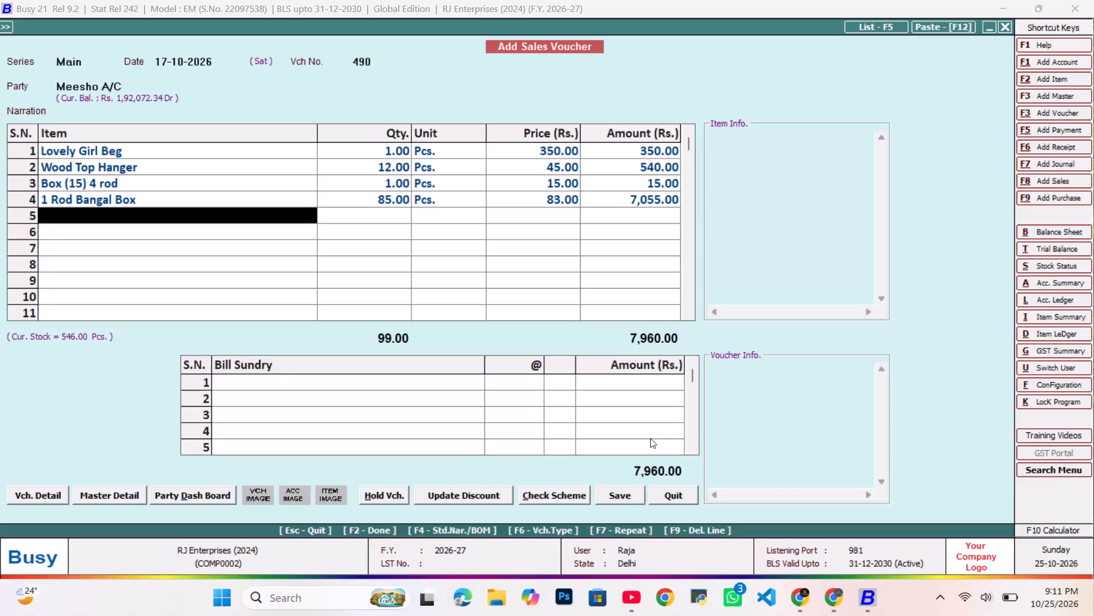
Add the carton Box (7) 1 rod with quantity 85 on the fifth item row of the Meesho sales voucher.
type("77")
key("Return")
key("Return")
type("885")
key("Return")
key("Return")
key("Return")
key("Return")
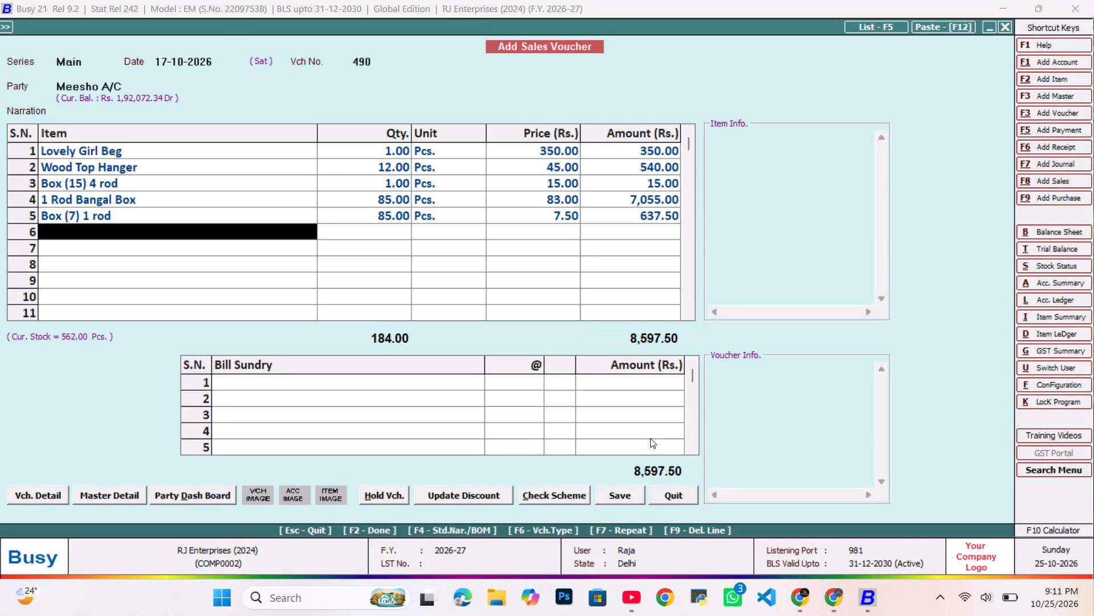
Add Tshirt (65) with quantity 8 on the sixth item row of the Meesho sales voucher.
key("t")
key("t")
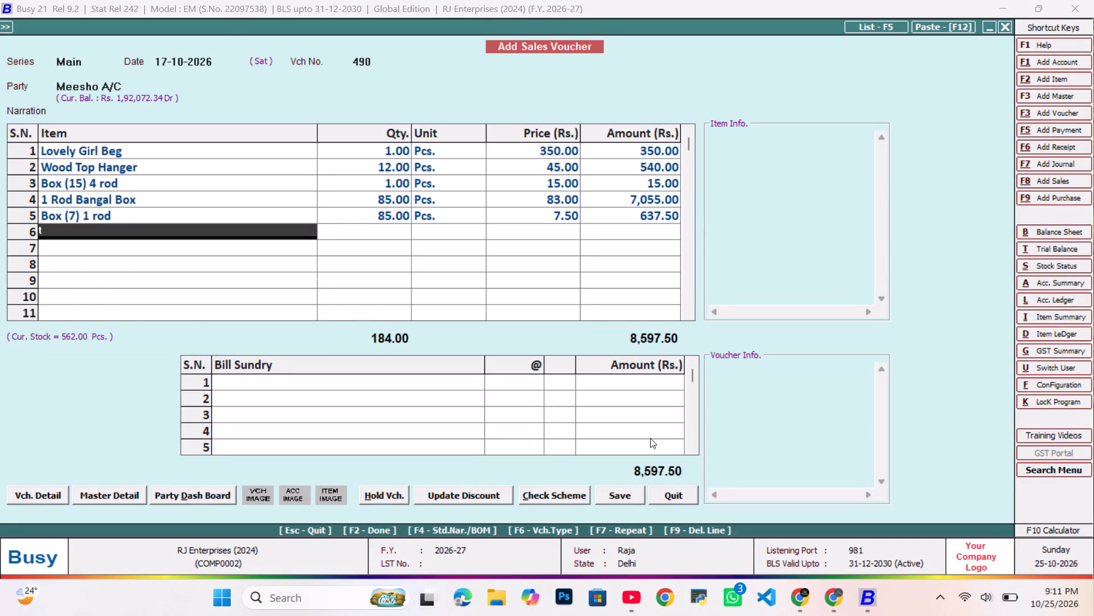
key("s")
key("Return")
key("Return")
type("88")
key("Return")
key("Return")
key("Return")
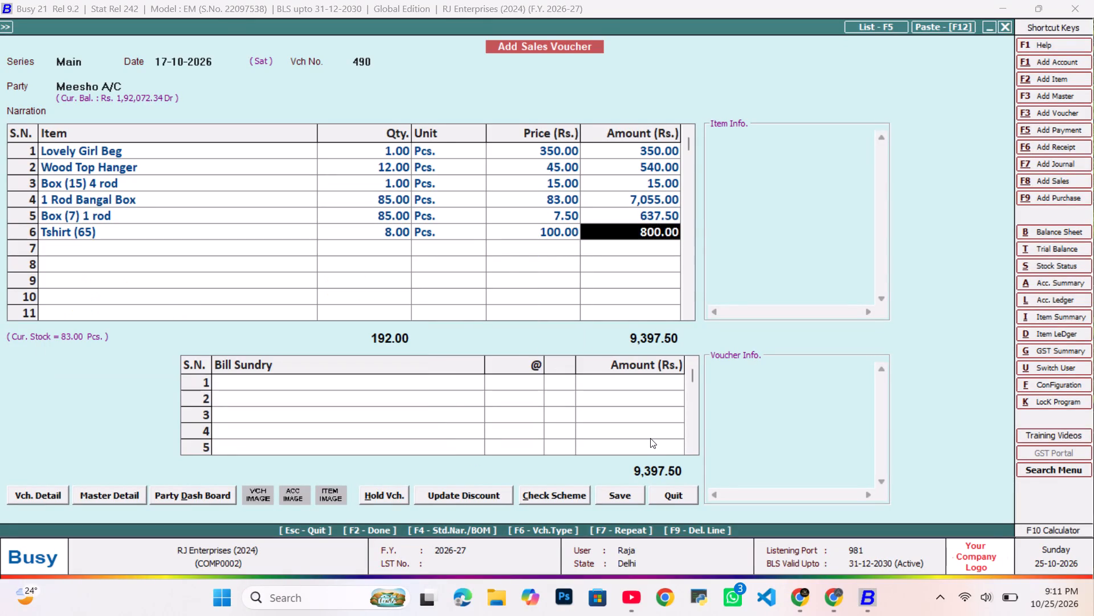
key("Return")
Add Oversized T Shirt with quantity 8 on the seventh item row of the Meesho sales voucher.
type("ov")
key("Return")
key("Return")
type("88")
key("Return")
key("Return")
key("Return")
key("Return")
Save the Meesho sales voucher without bill sundries and return to the end of the Sales account ledger.
key("F2")
key("Tab")
key("F2")
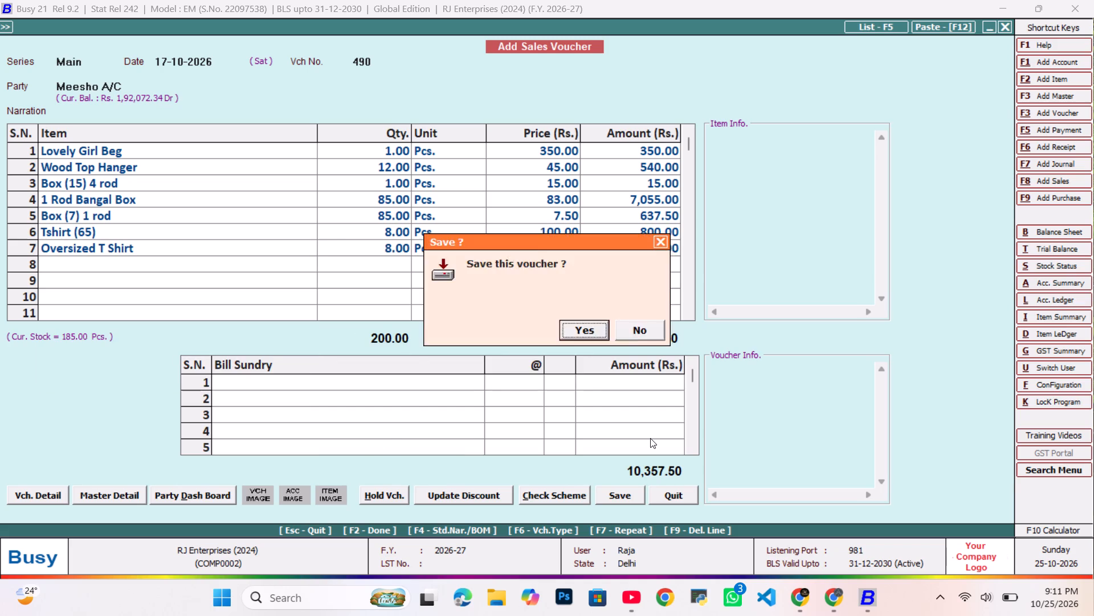
key("Return")
key("Escape")
key("End")
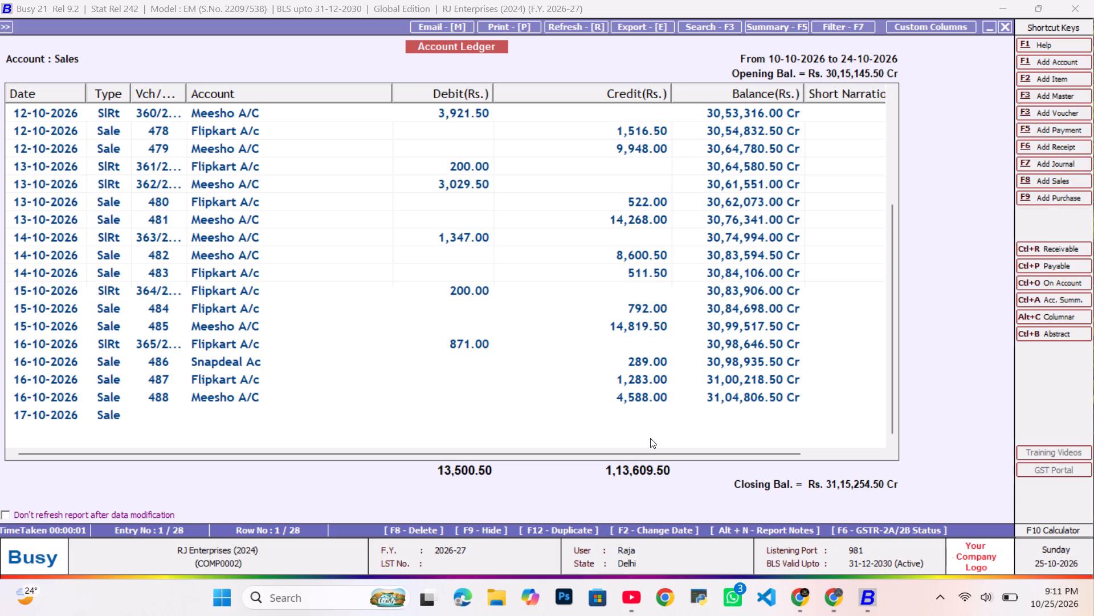
Start a new sales return (credit note) voucher dated 17-10-2026.
key("alt+F3")
key("Down")
key("Down")
key("Return")
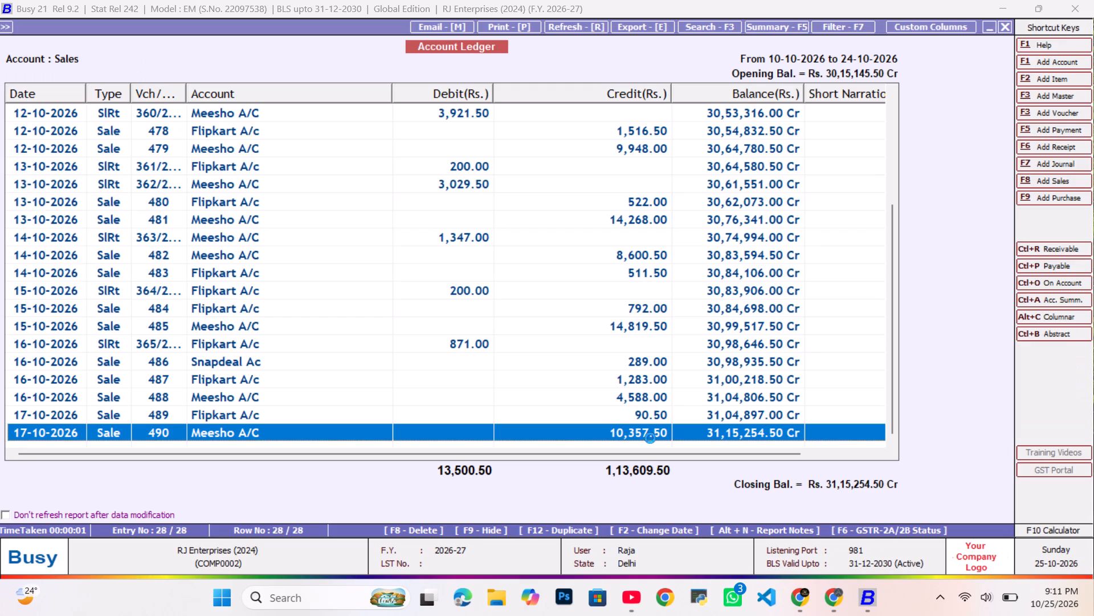
key("Return")
key("Tab")
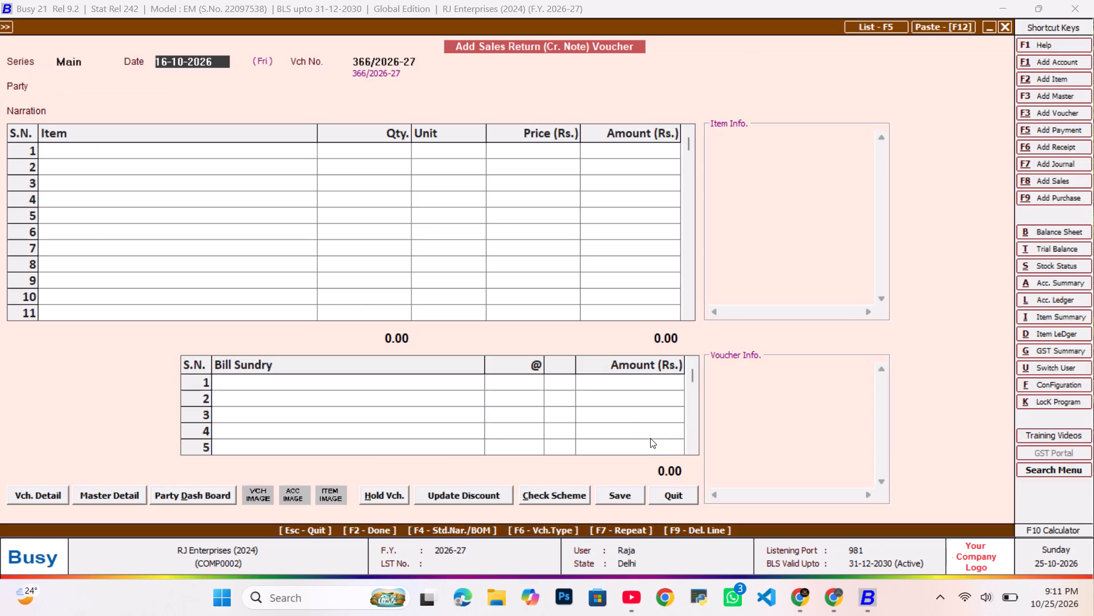
type("1-")
key("BackSpace")
type("7-")
key("Return")
key("Tab")
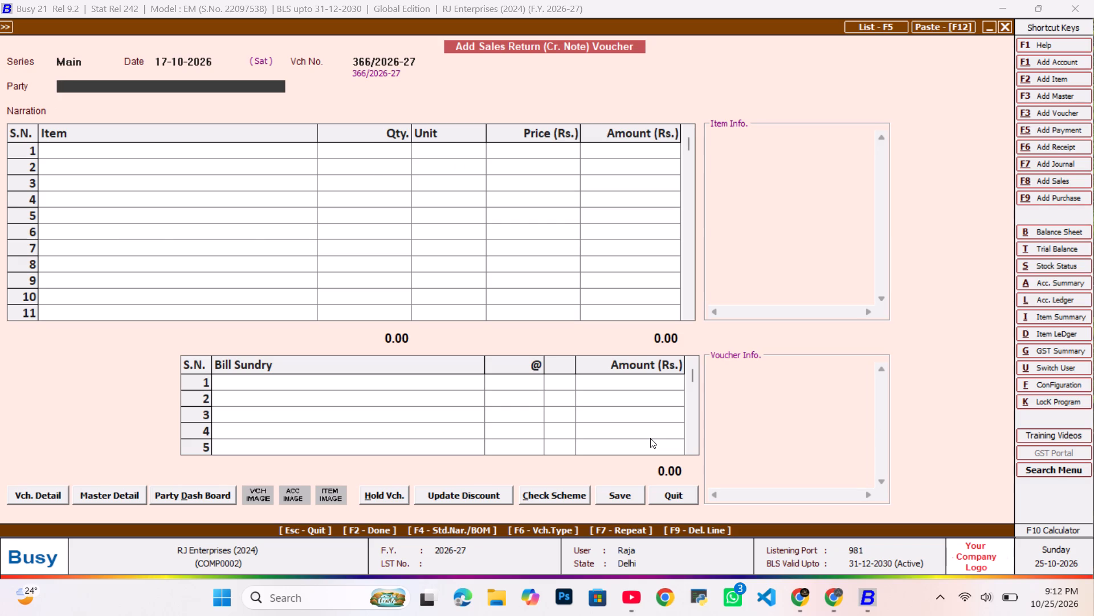
Set Flipkart A/c as the sales return party and accept the original sale details with the 17-10-2026 date and no voucher number.
type("fli")
key("Return")
key("Tab")
key("Return")
key("Tab")
key("Return")
key("Tab")
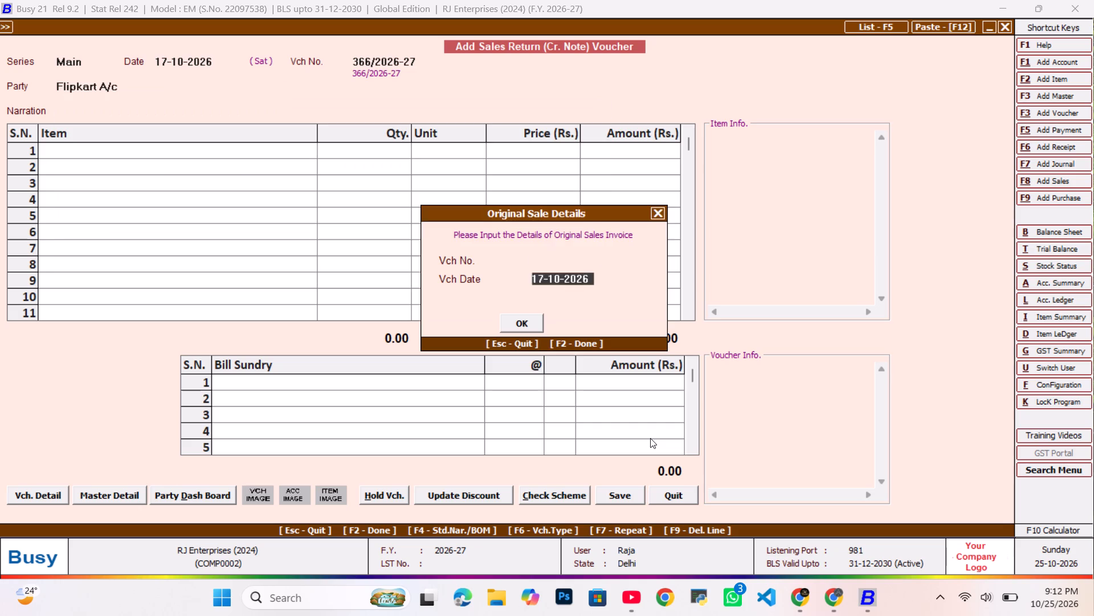
key("Return")
key("Tab")
key("Return")
Add Tshirt (65) with quantity 1 on the first item row of the Flipkart sales return voucher.
type("ts")
key("Return")
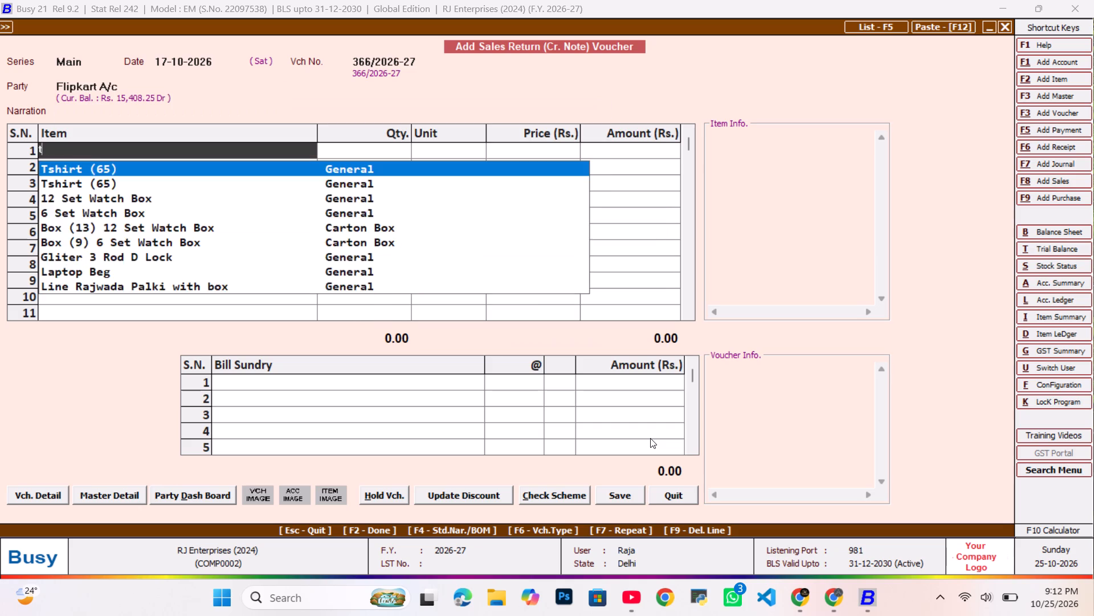
key("Return")
type("11")
key("Return")
key("Return")
key("Return")
key("Return")
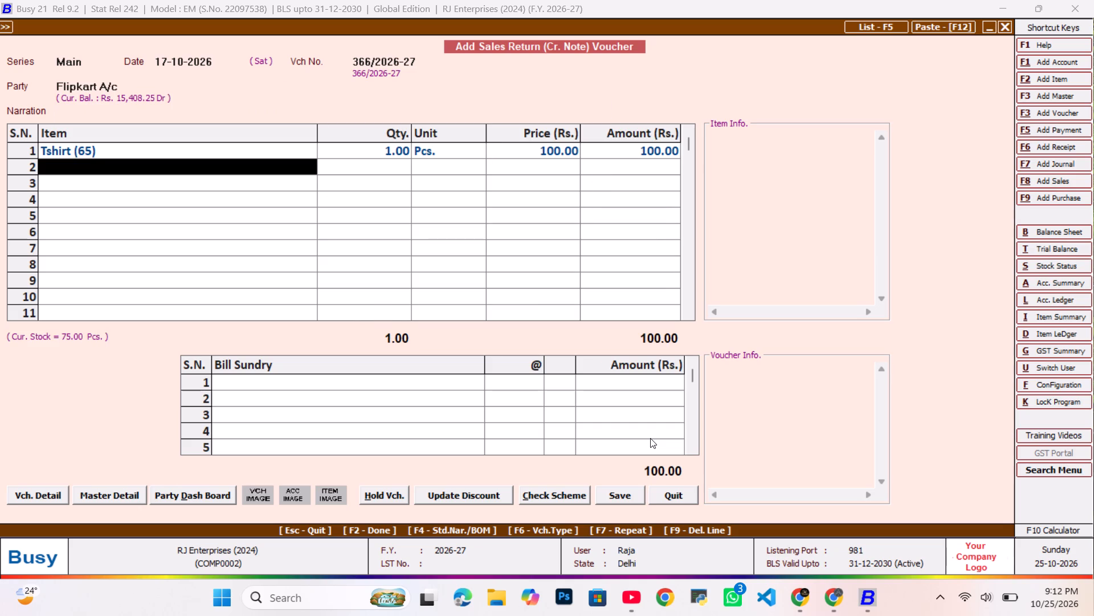
Add 2 Rod Bangal Box with quantity 1 on the second item row of the Flipkart sales return voucher.
type("22")
key("Return")
key("Return")
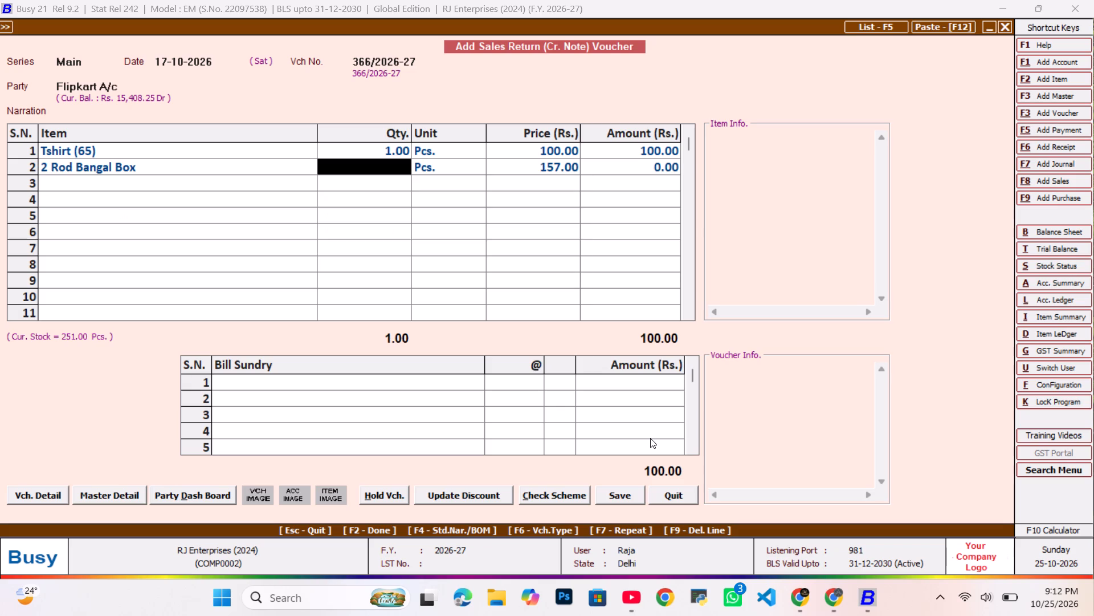
type("11")
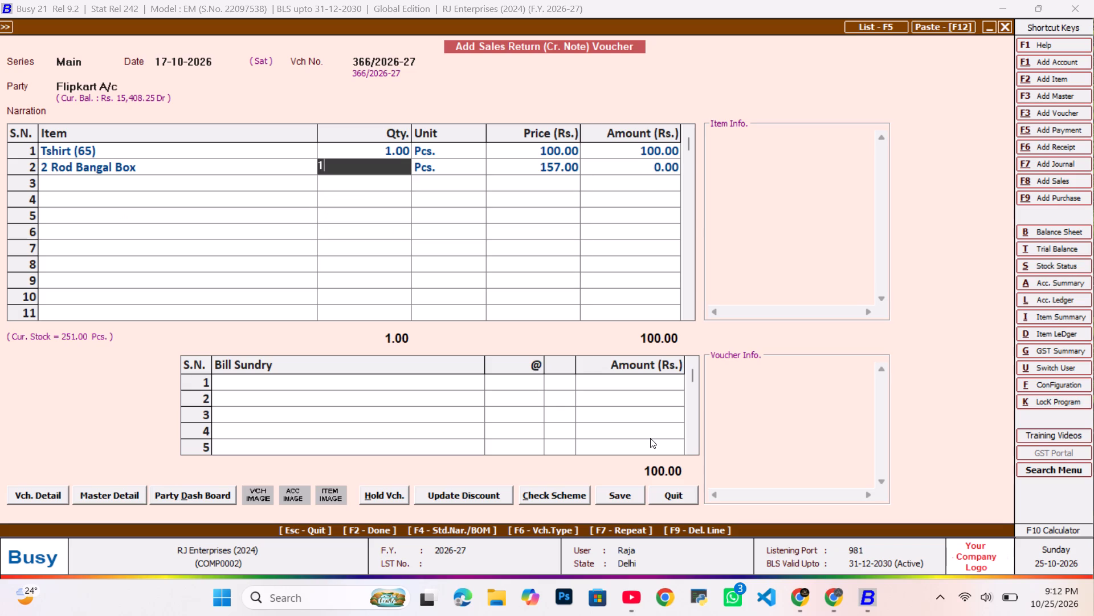
key("Return")
key("Return")
key("Return")
key("Return")
Add the carton Box (13) 2 rod with quantity 1 on the third item row of the Flipkart sales return voucher.
type("113")
key("Down")
key("Left")
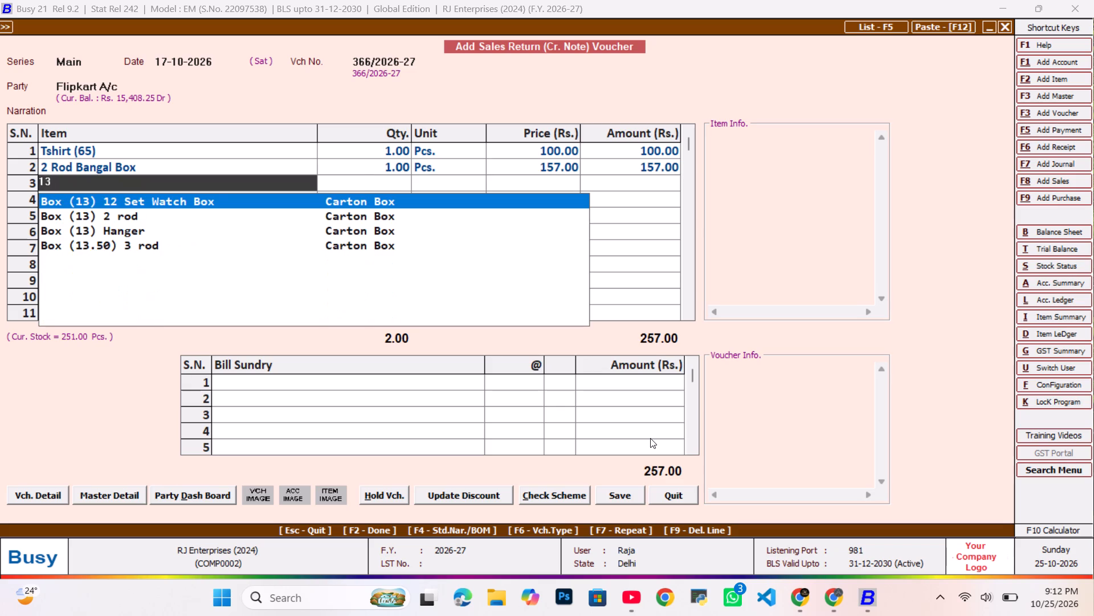
key("Return")
key("Return")
type("11")
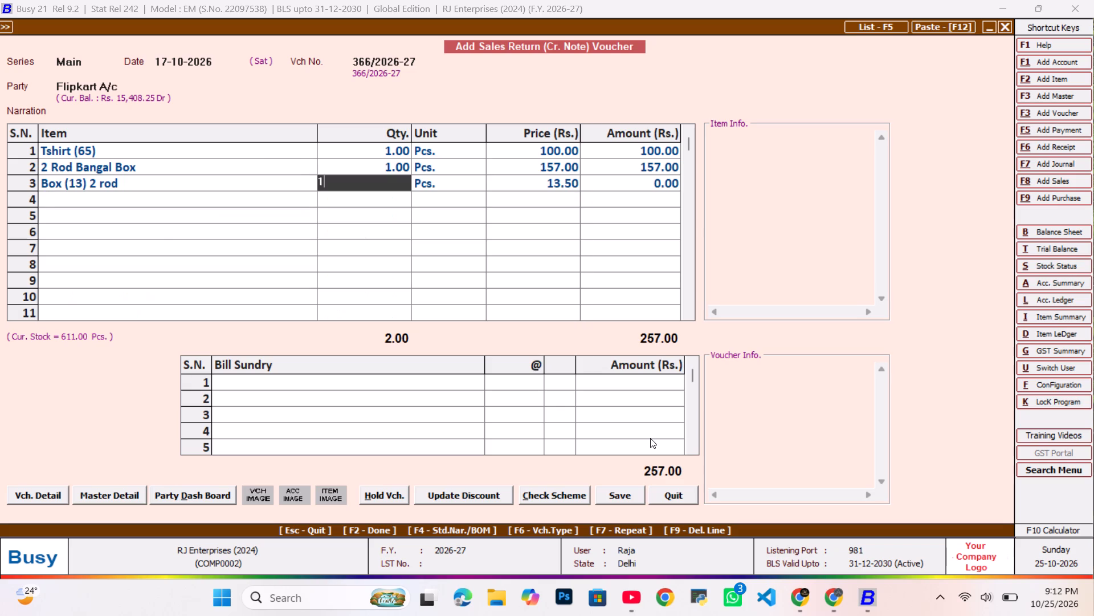
key("Return")
key("Return")
key("Return")
key("Return")
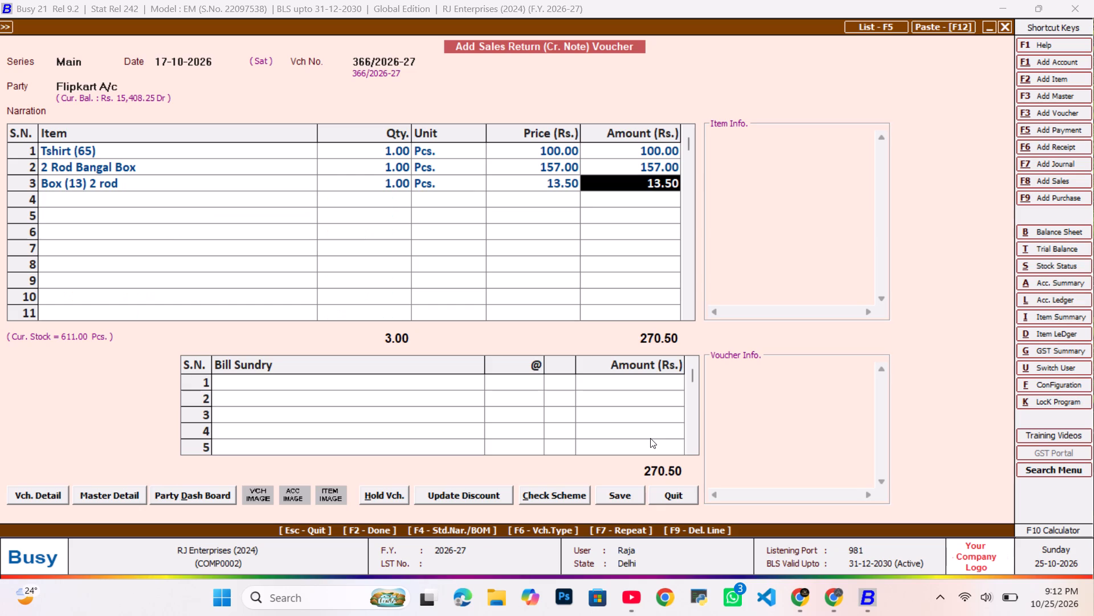
Save the Flipkart sales return voucher without bill sundries and go to the last entry of the Sales ledger.
key("F2")
key("Tab")
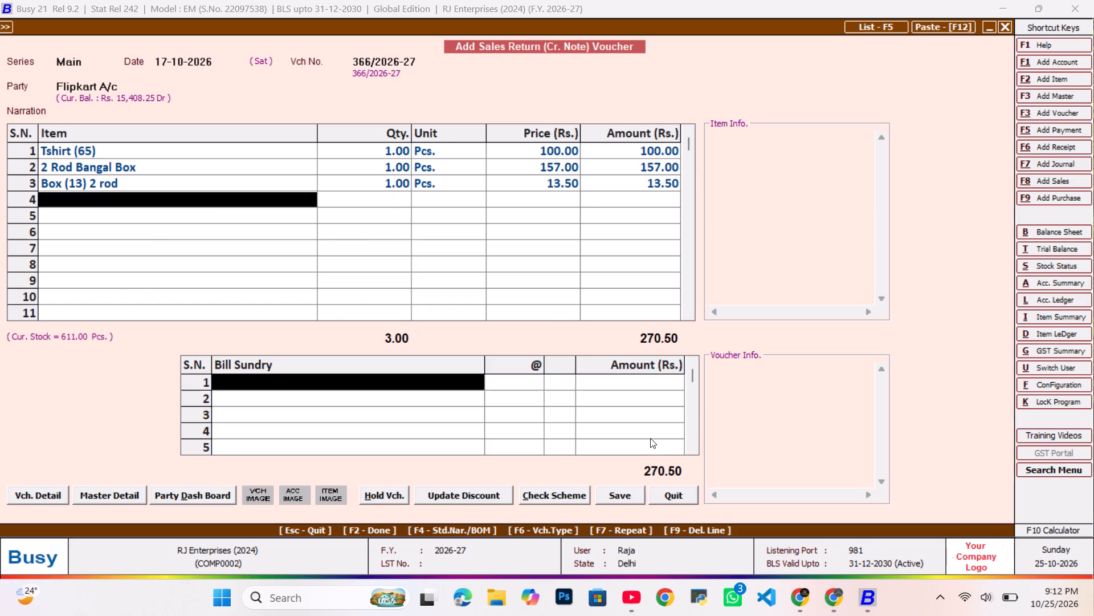
key("F2")
key("Return")
key("End")
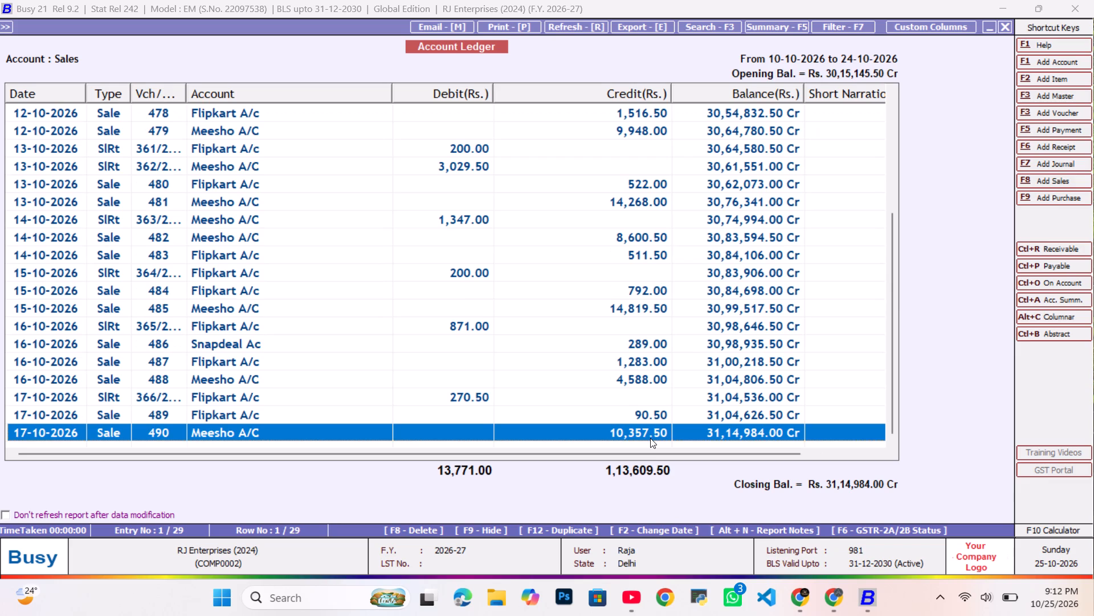
Switch to Chrome and examine the on-hold, pending and ready-to-ship orders in the Meesho supplier panel.
key("alt+Tab")
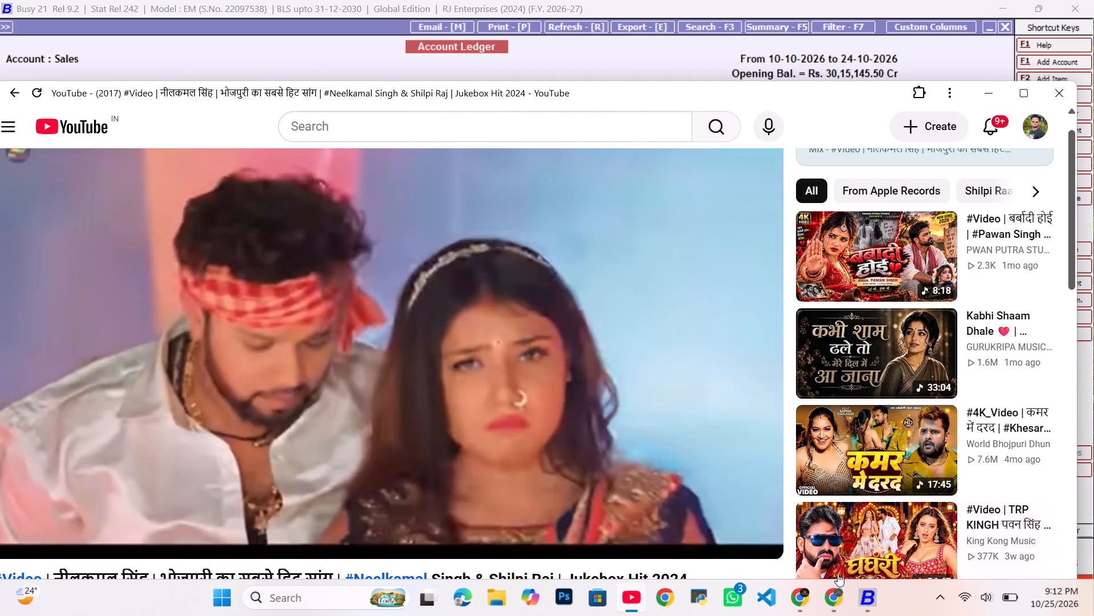
left_click(799, 589)
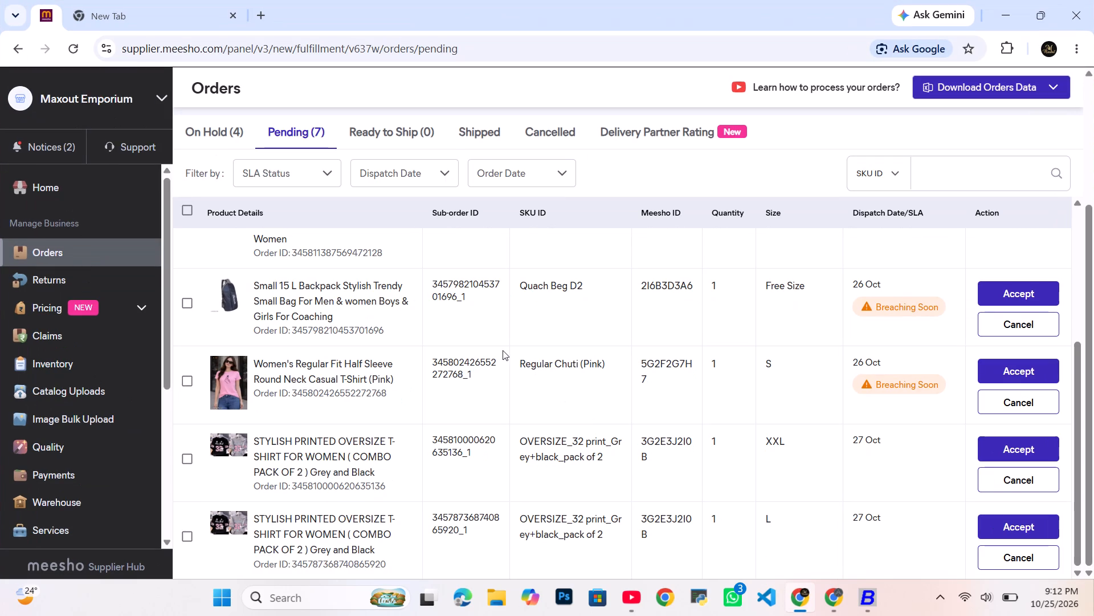
left_click(228, 147)
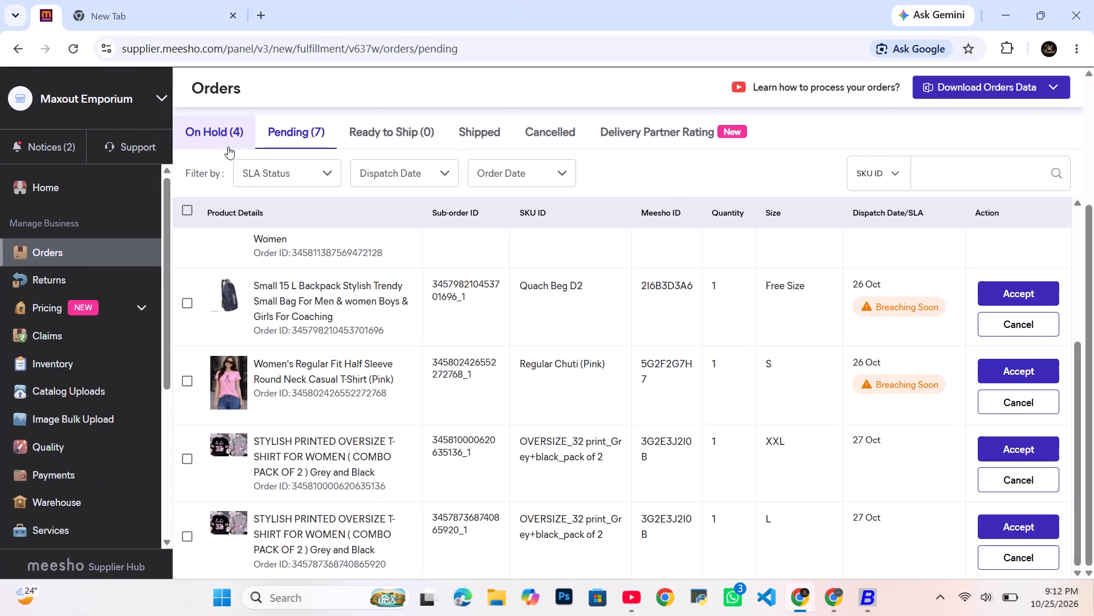
scroll(320, 240, "down", 1)
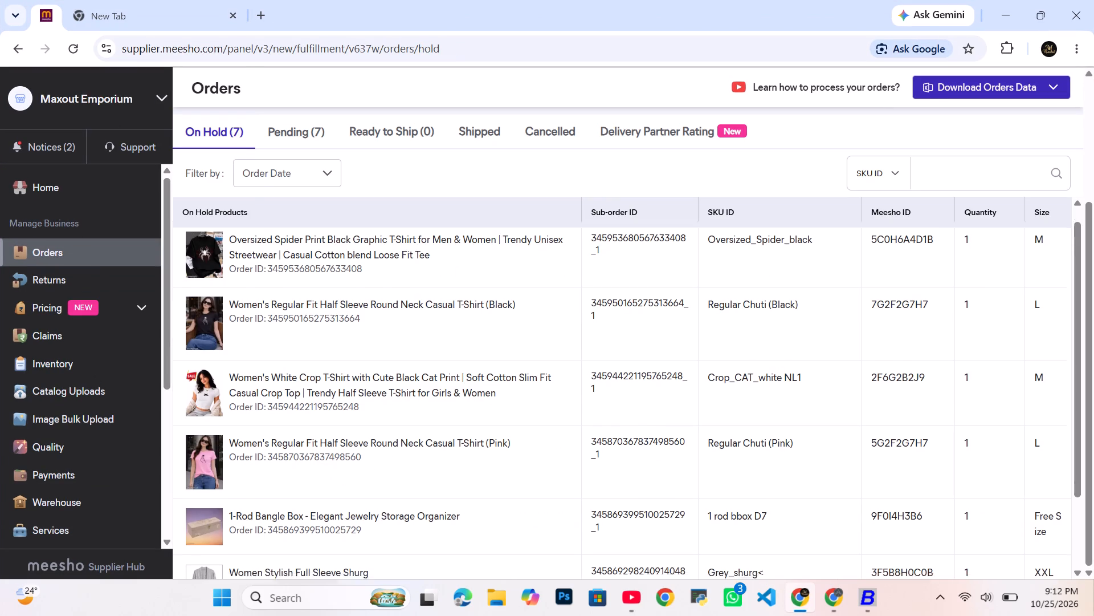
scroll(320, 240, "down", 3)
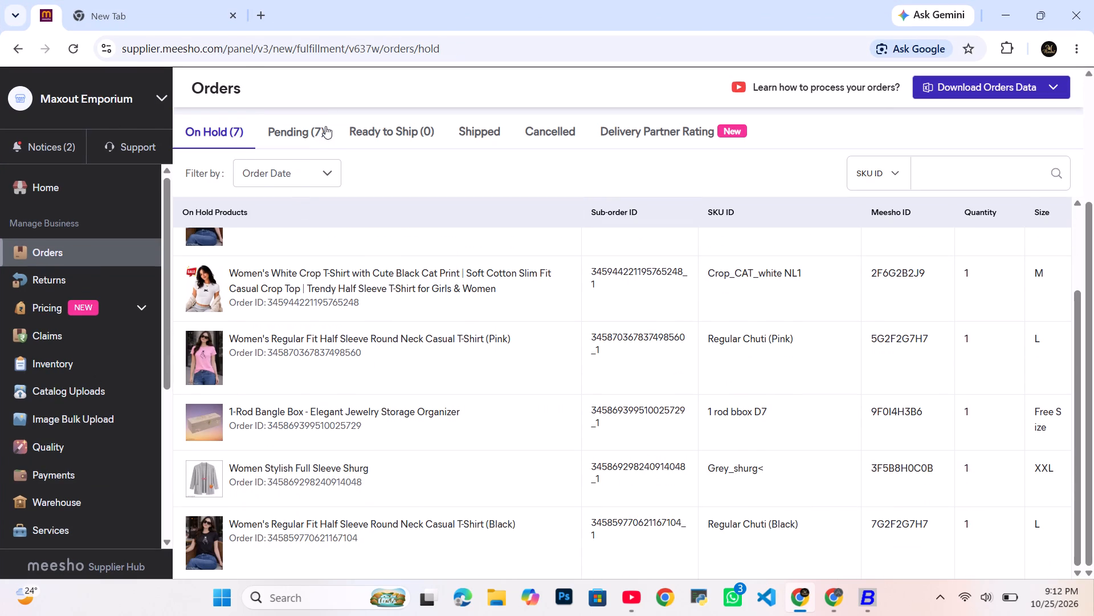
left_click(321, 125)
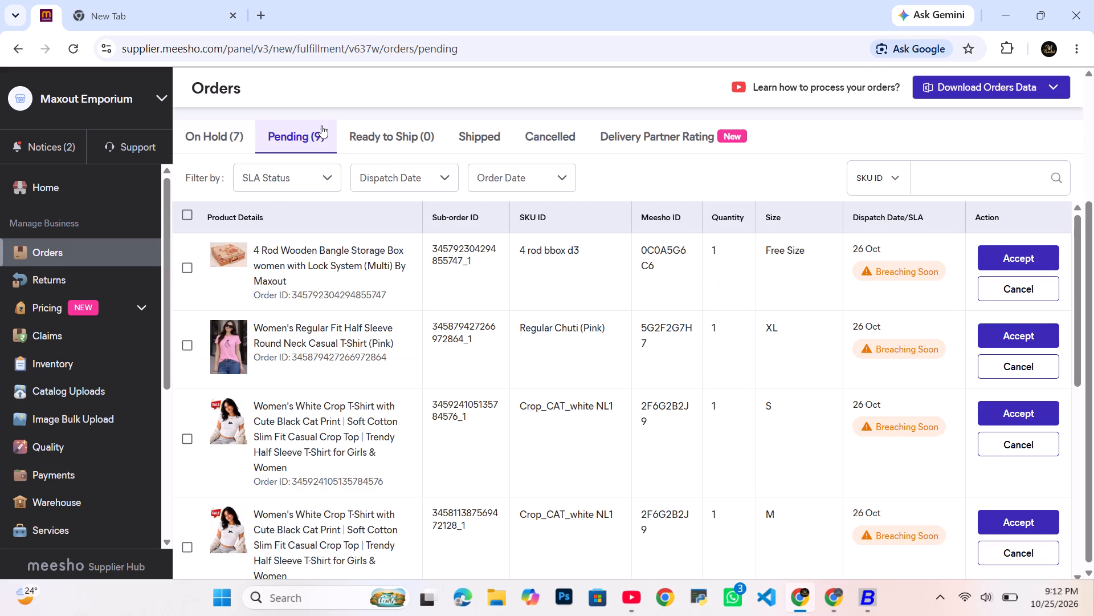
scroll(239, 352, "down", 3)
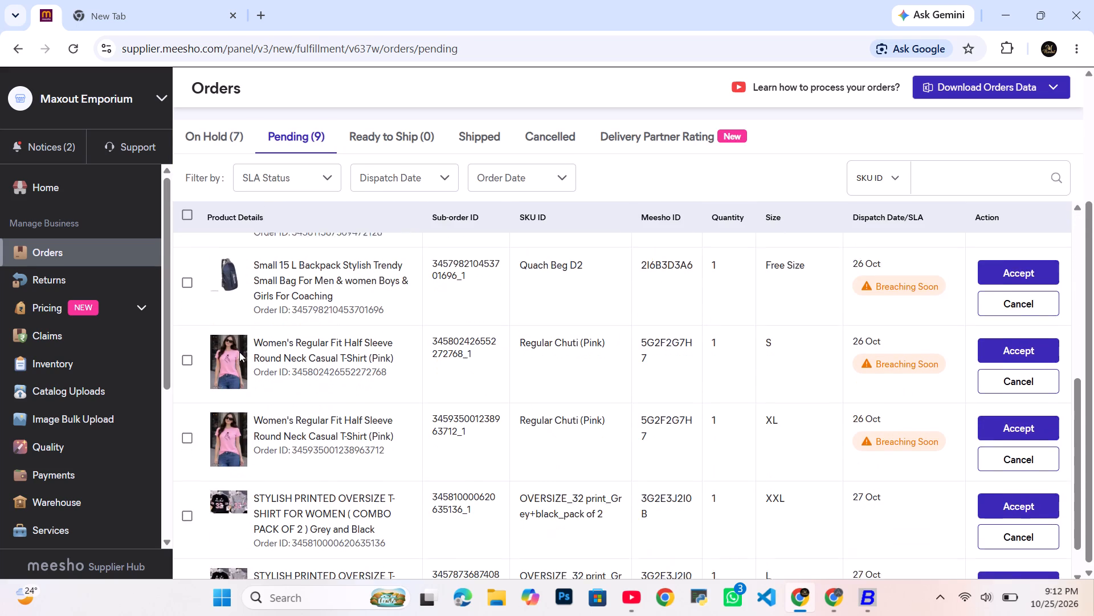
scroll(239, 352, "down", 5)
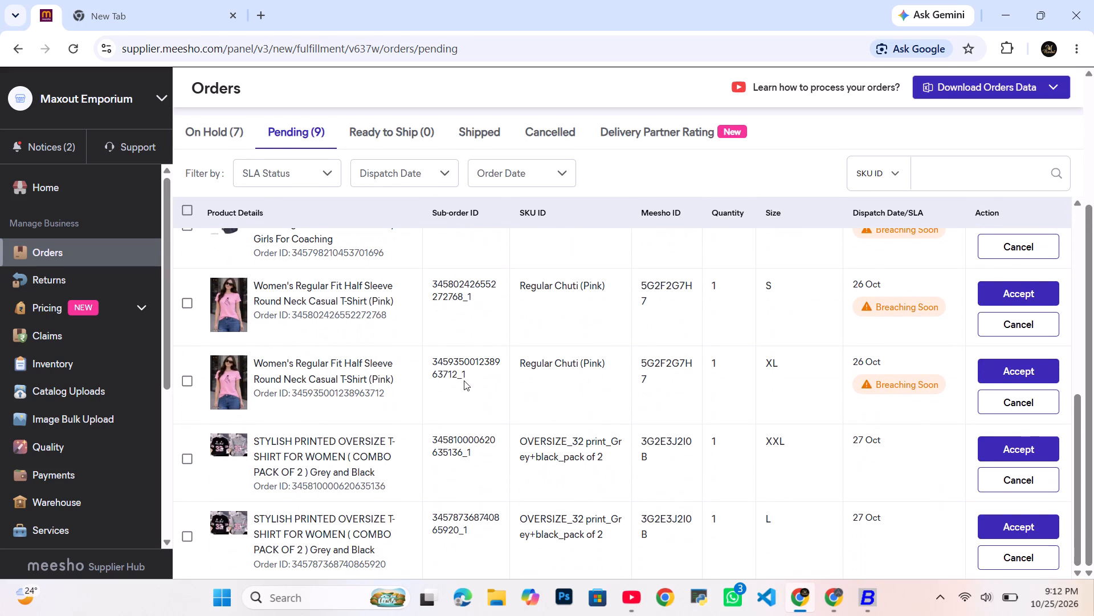
left_click(392, 147)
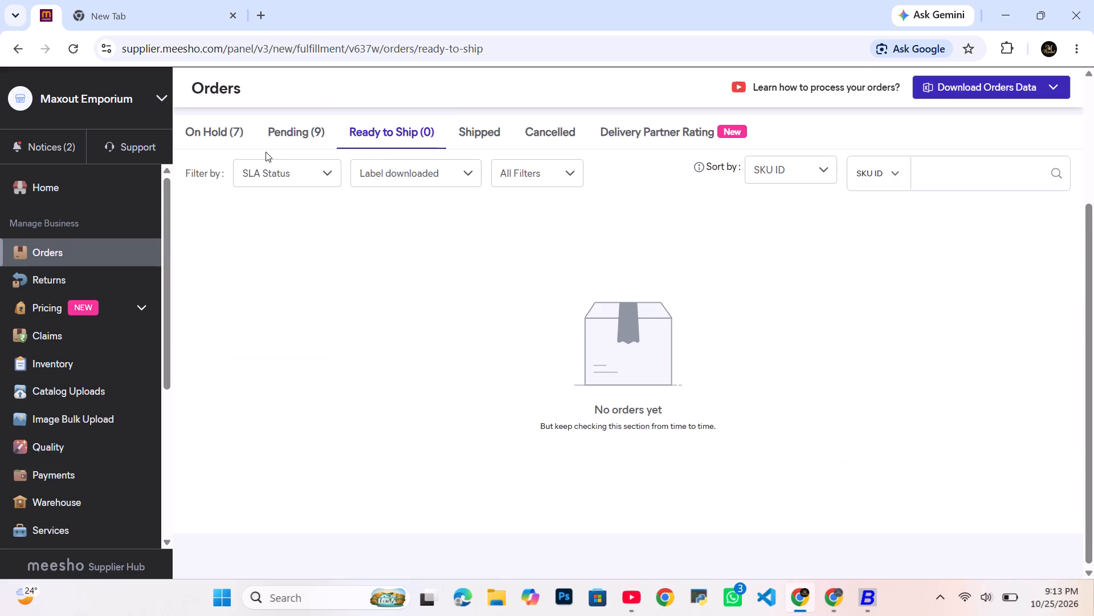
Open the Maxout Emporium store page on Meesho and browse its products sorted by New Arrivals.
left_click(138, 0)
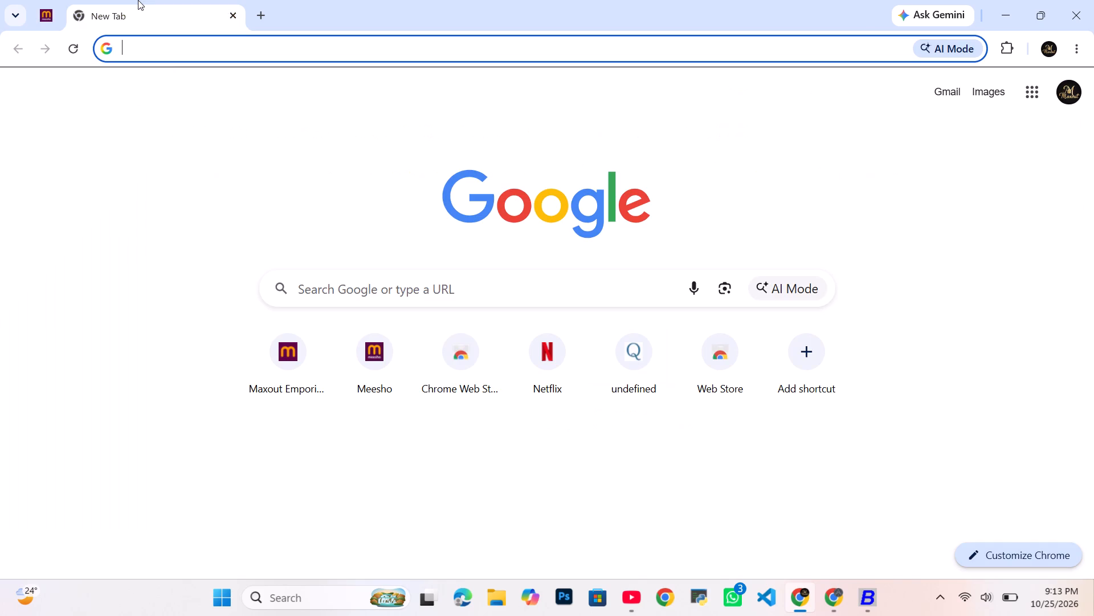
key("m")
key("Return")
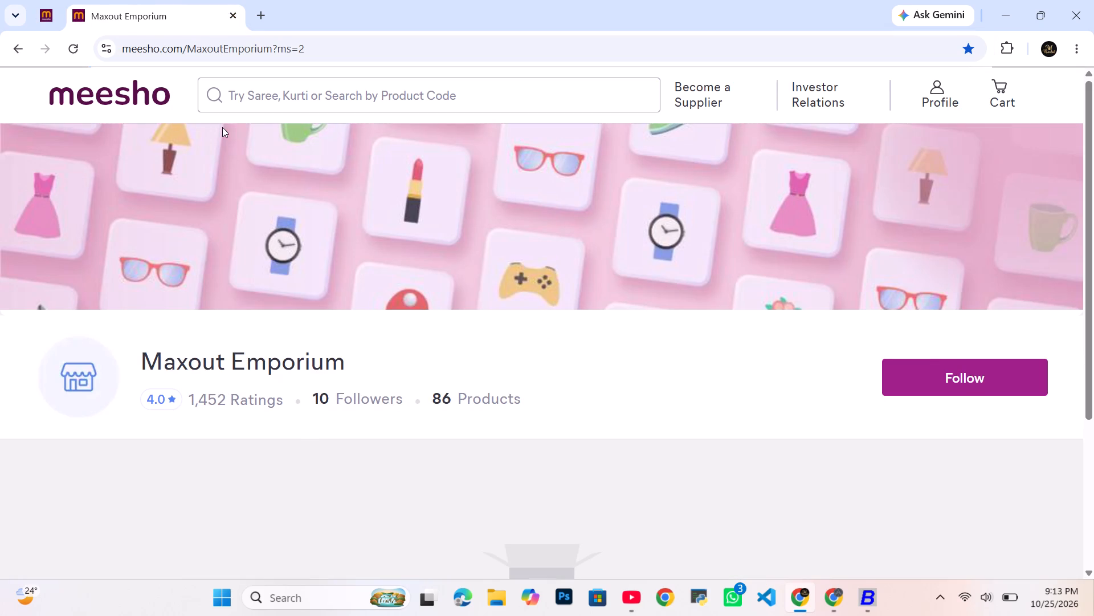
left_click(65, 49)
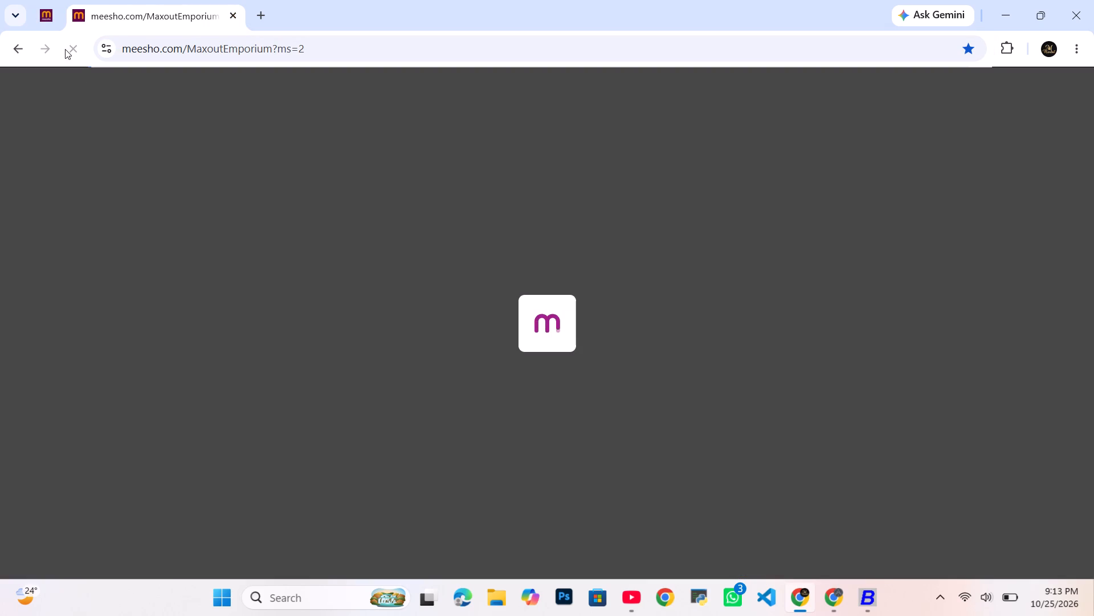
scroll(193, 185, "down", 4)
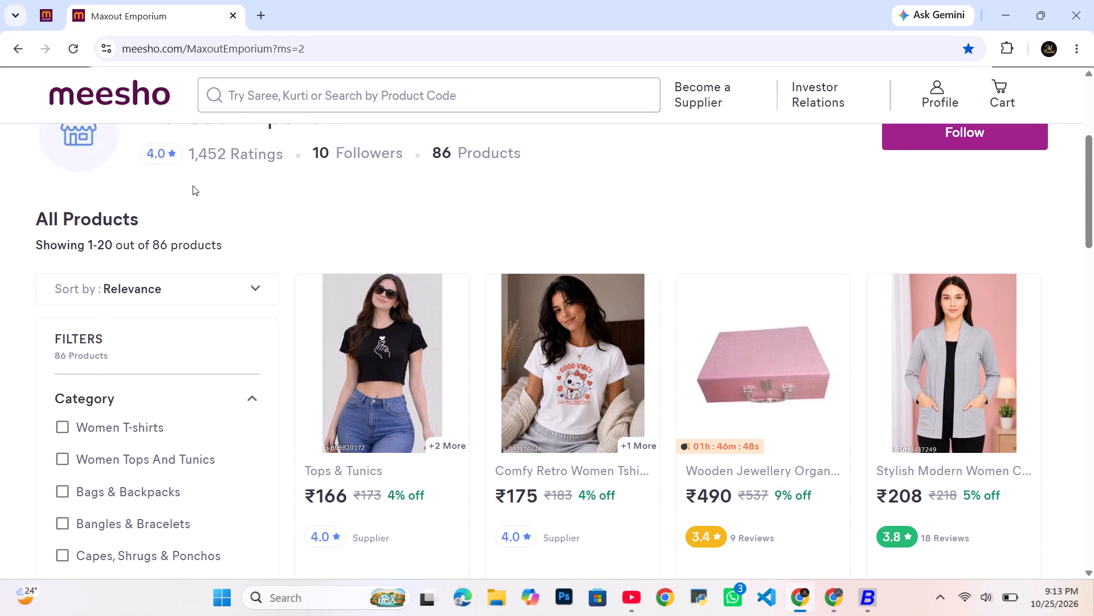
left_click(156, 281)
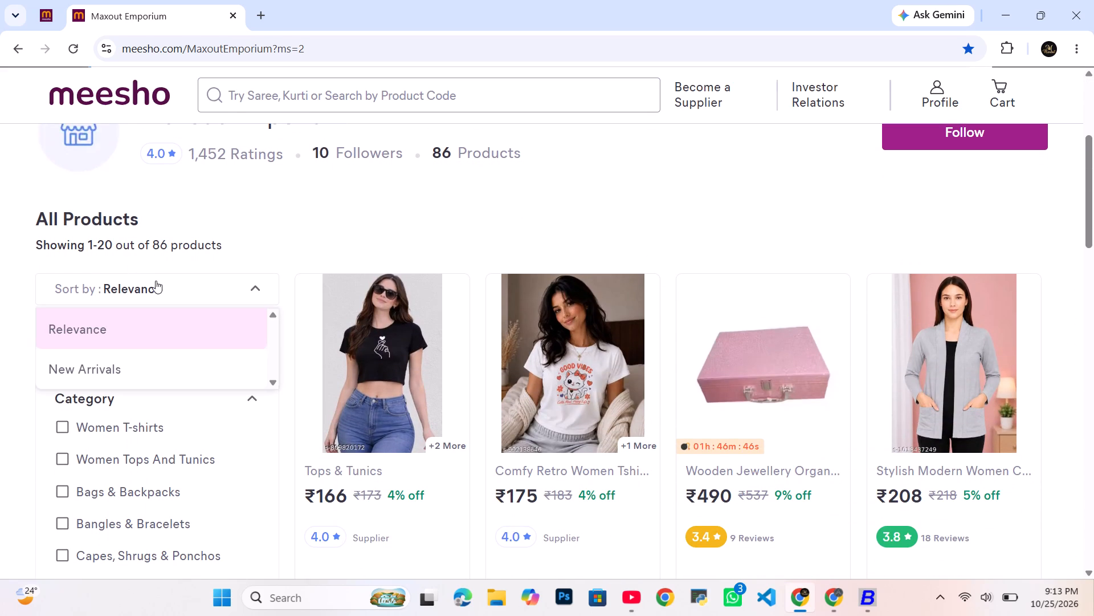
left_click(118, 372)
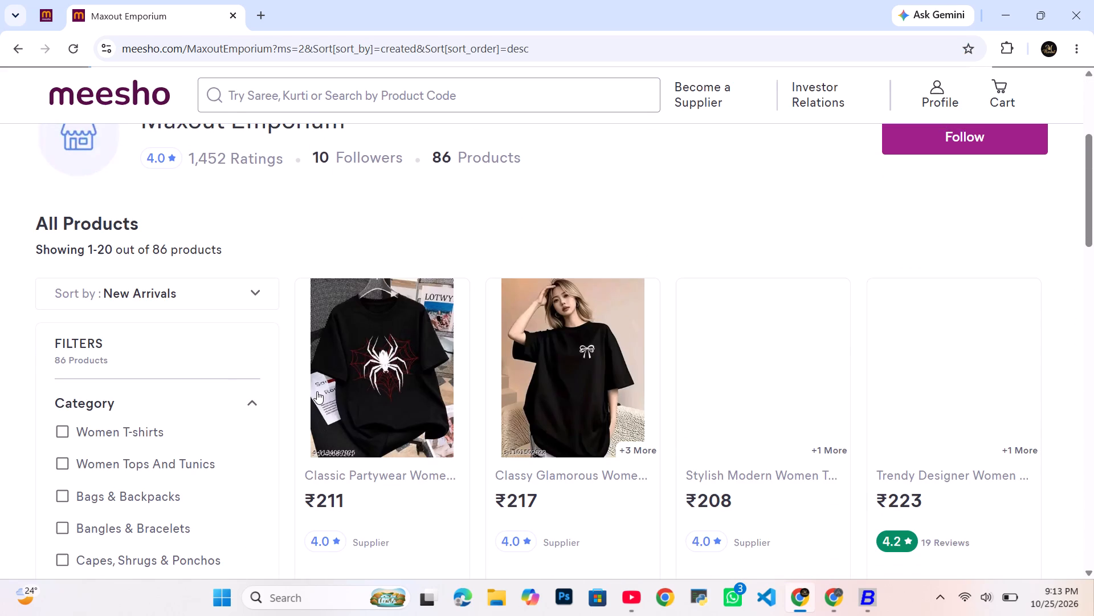
scroll(317, 391, "down", 2)
scroll(317, 391, "right", 1)
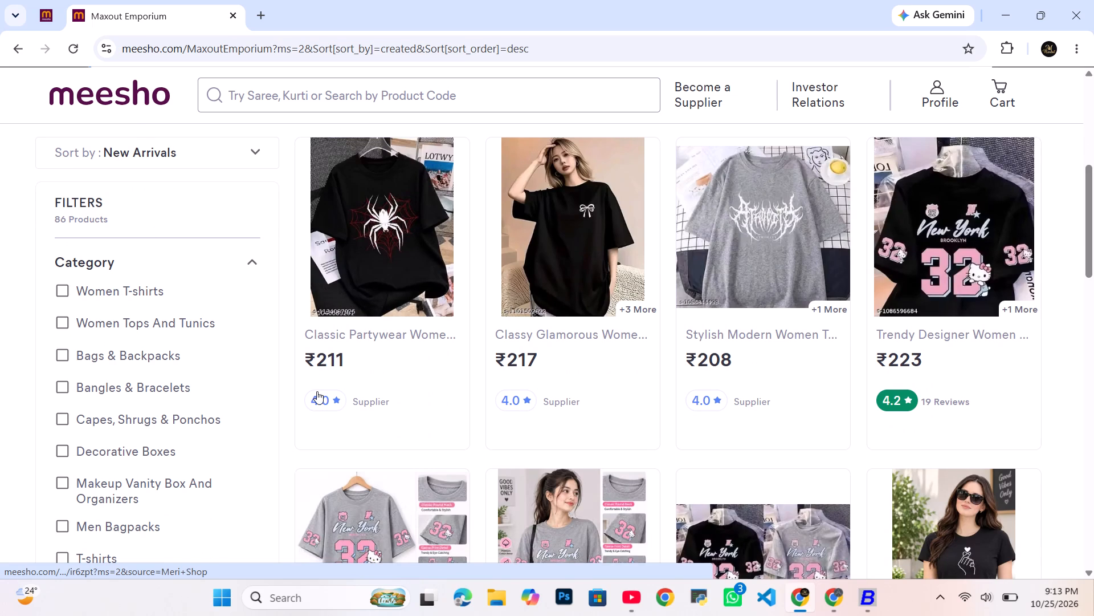
key("F10")
left_click_drag(317, 391, 308, 189)
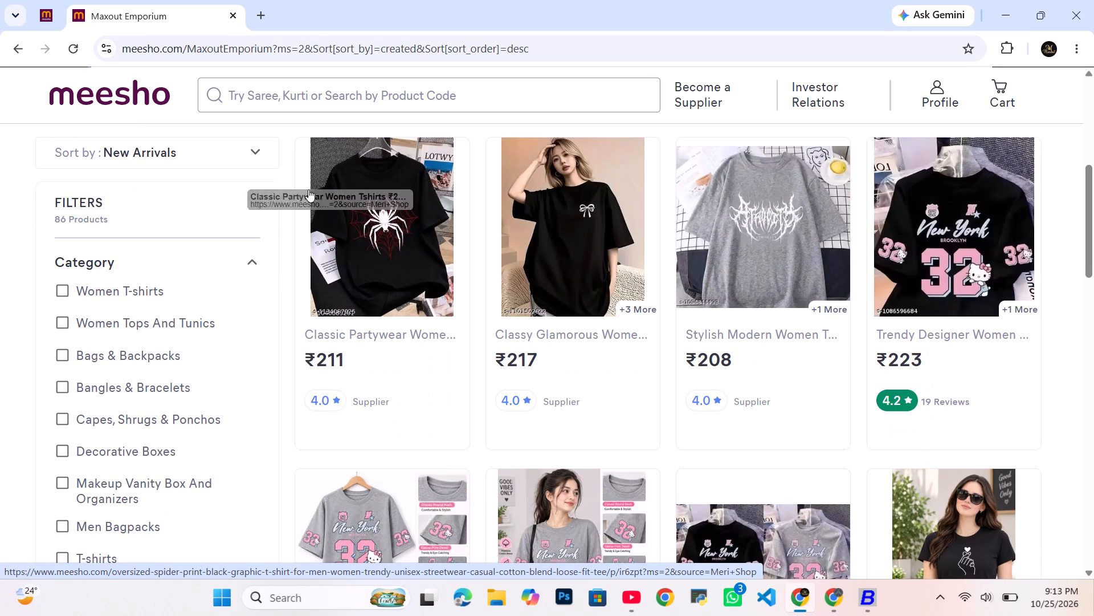
scroll(308, 189, "down", 3)
scroll(308, 189, "right", 1)
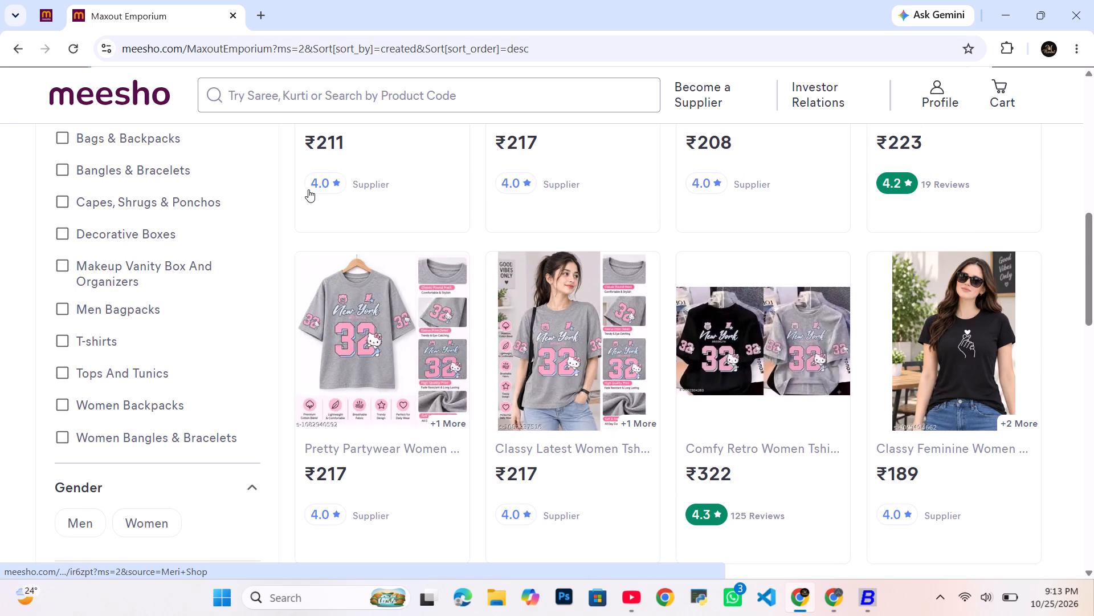
Switch back to Busy and go to the last entry of the Sales account ledger.
key("alt+Tab")
key("alt+Tab")
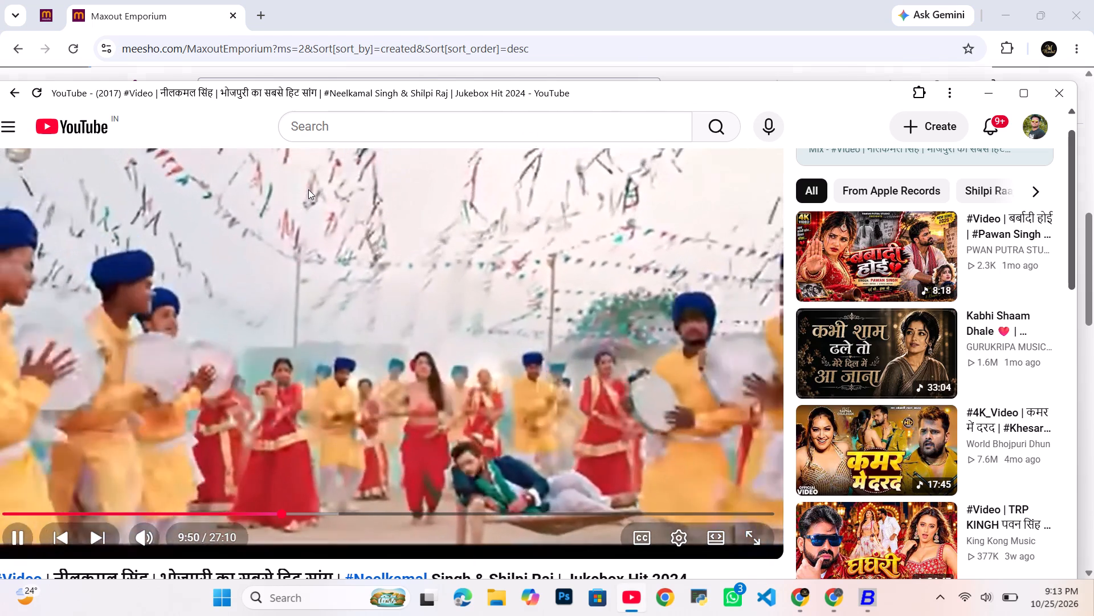
key("alt+Tab")
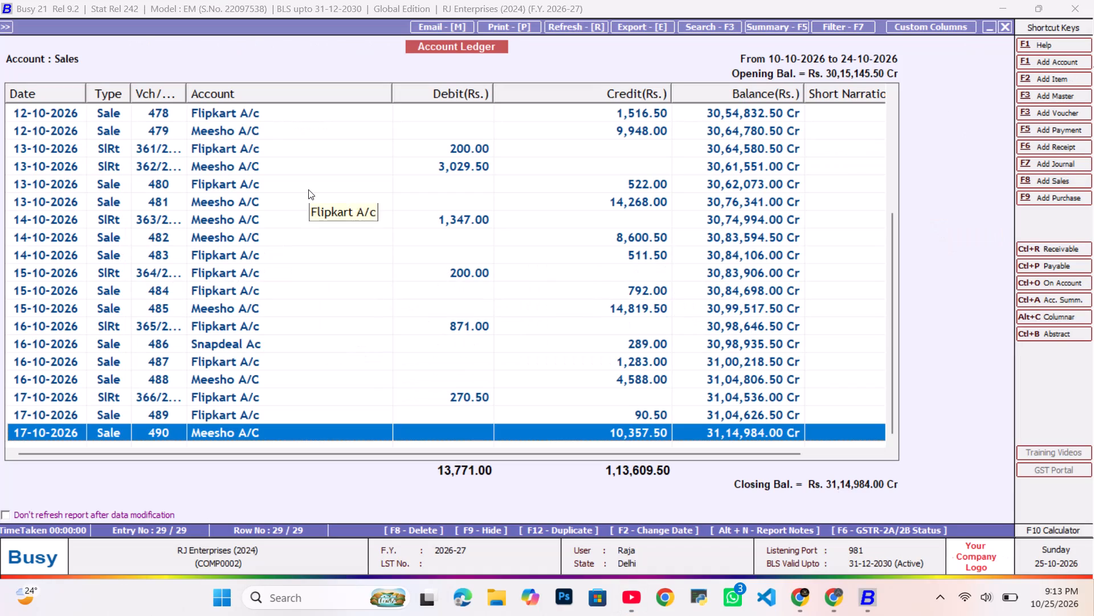
key("End")
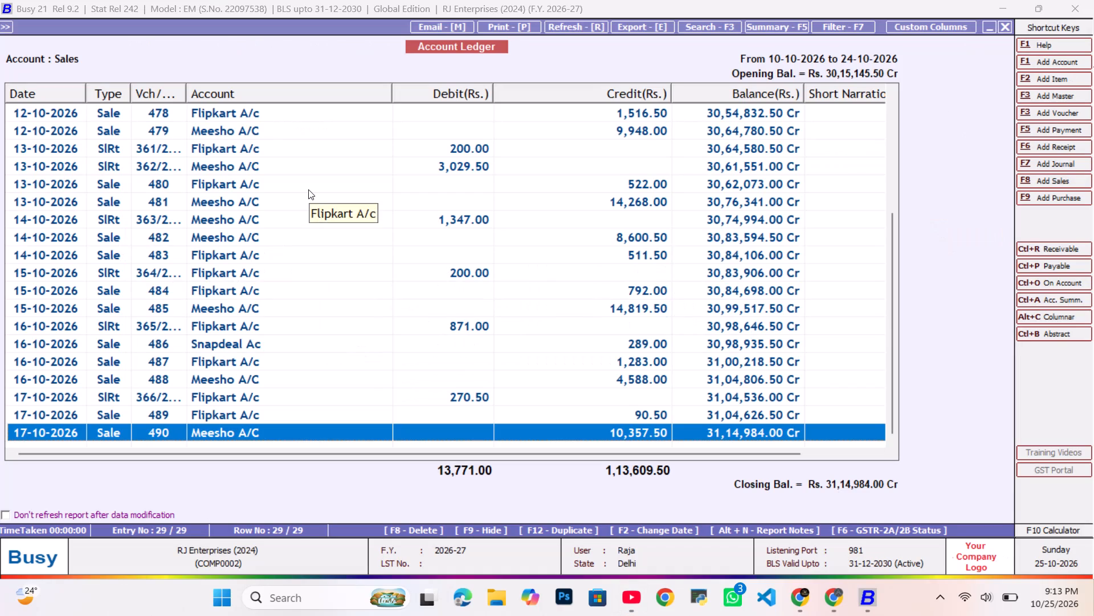
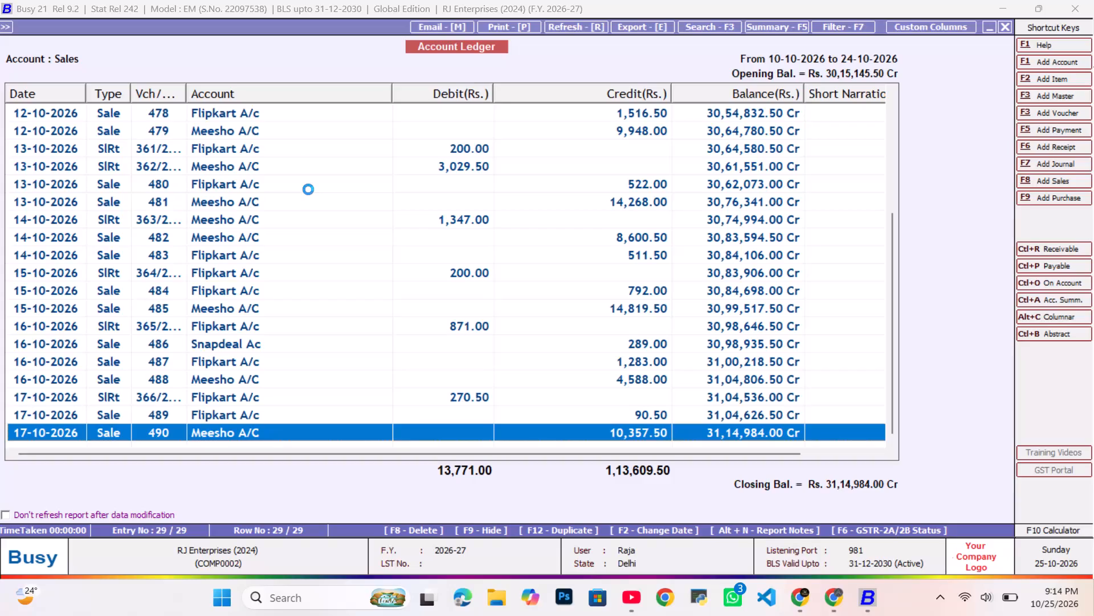
Start a new sales voucher dated 18-10-2026 for the party Flipkart A/c.
key("Return")
key("Tab")
type("18-10")
key("Return")
key("Tab")
type("fli")
key("Return")
key("Tab")
key("Return")
key("Tab")
Add 1 Rod Bangal Box with quantity 1 Pcs. as the first item, keeping its default price.
type("11")
key("Return")
key("Return")
type("11")
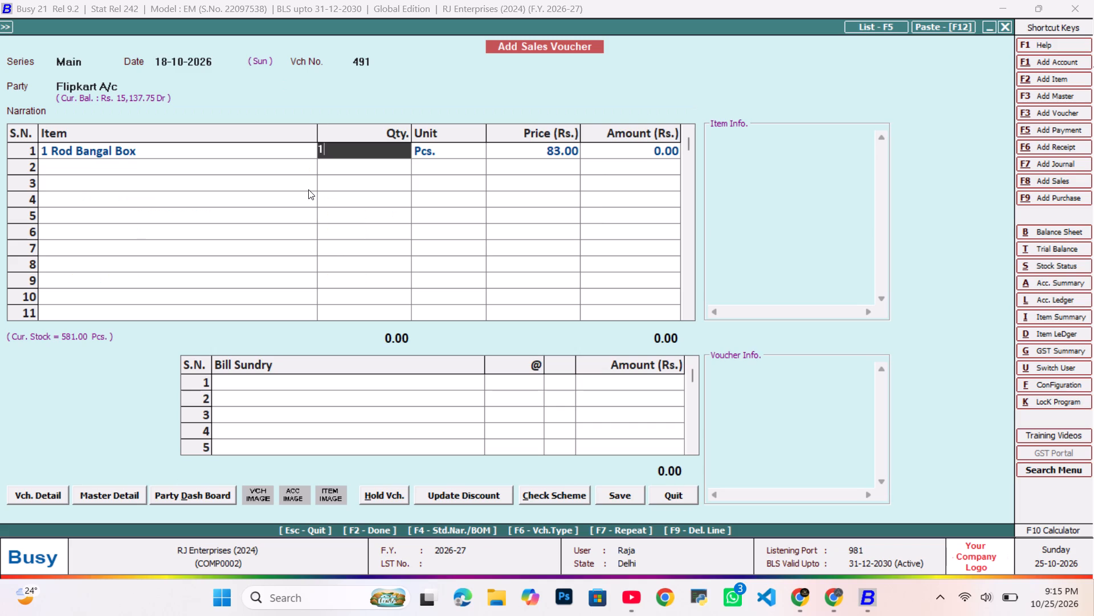
key("Return")
key("Return")
key("Return")
key("Return")
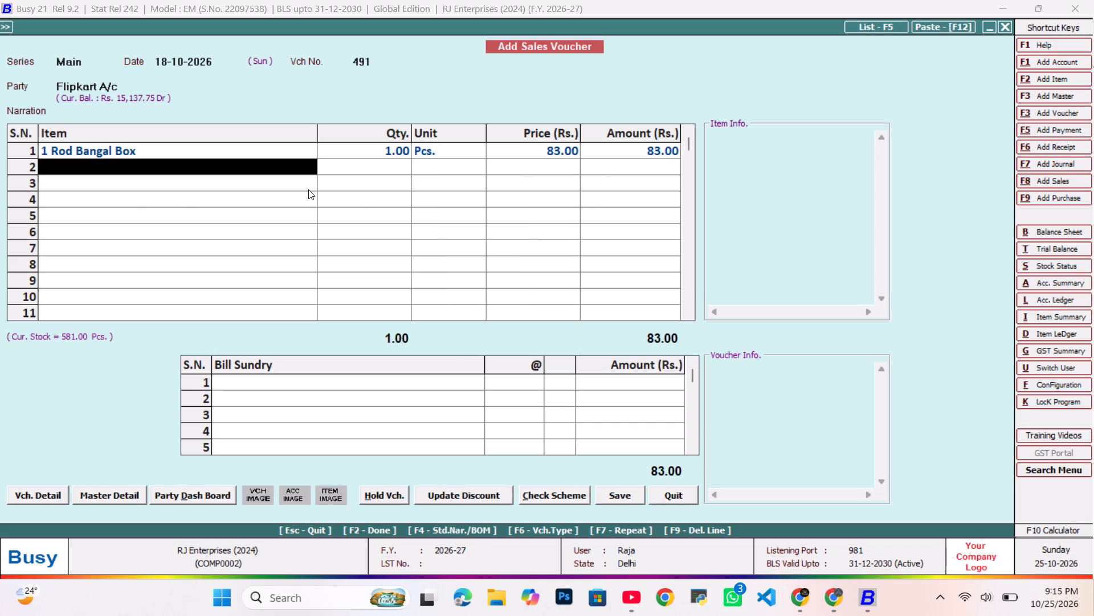
Add Box (7) 1 rod with quantity 1 Pcs. as the second item, keeping its default price.
type("77")
key("Return")
key("Return")
type("11")
key("Return")
key("Return")
key("Return")
key("Return")
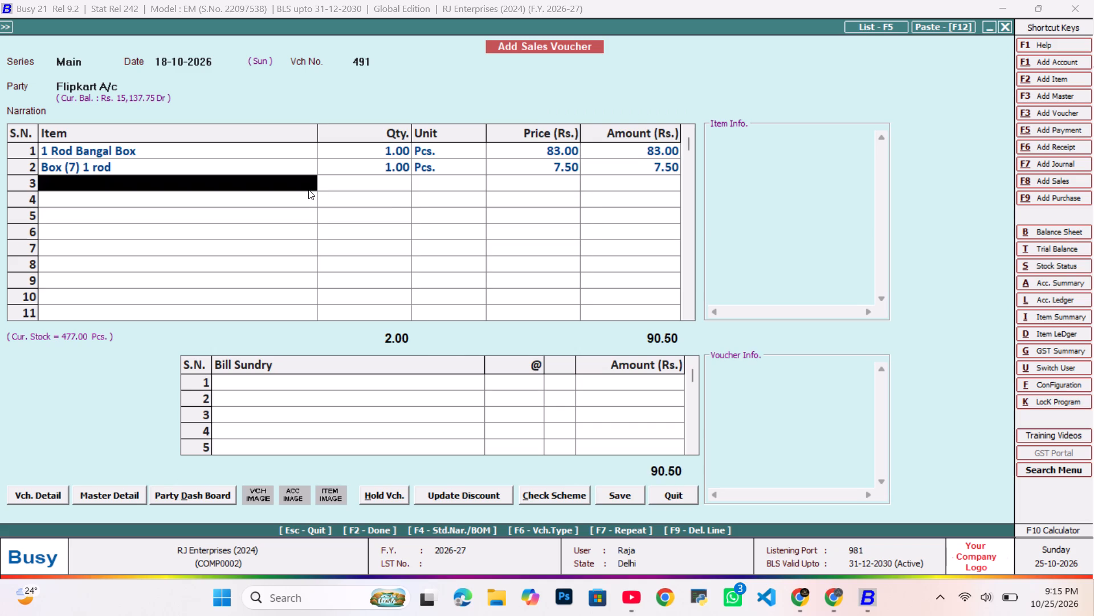
Add 4 Rod Bangal Box with quantity 1 Pcs. as the third item, keeping its default price.
type("44")
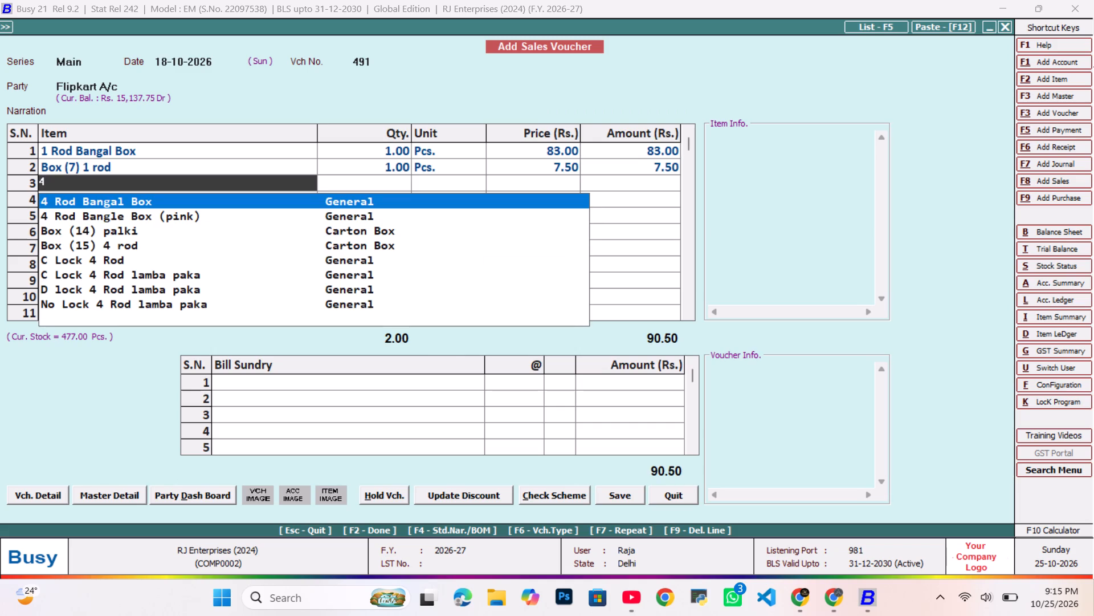
key("Return")
key("Return")
type("11")
key("Return")
key("Return")
key("Return")
key("Return")
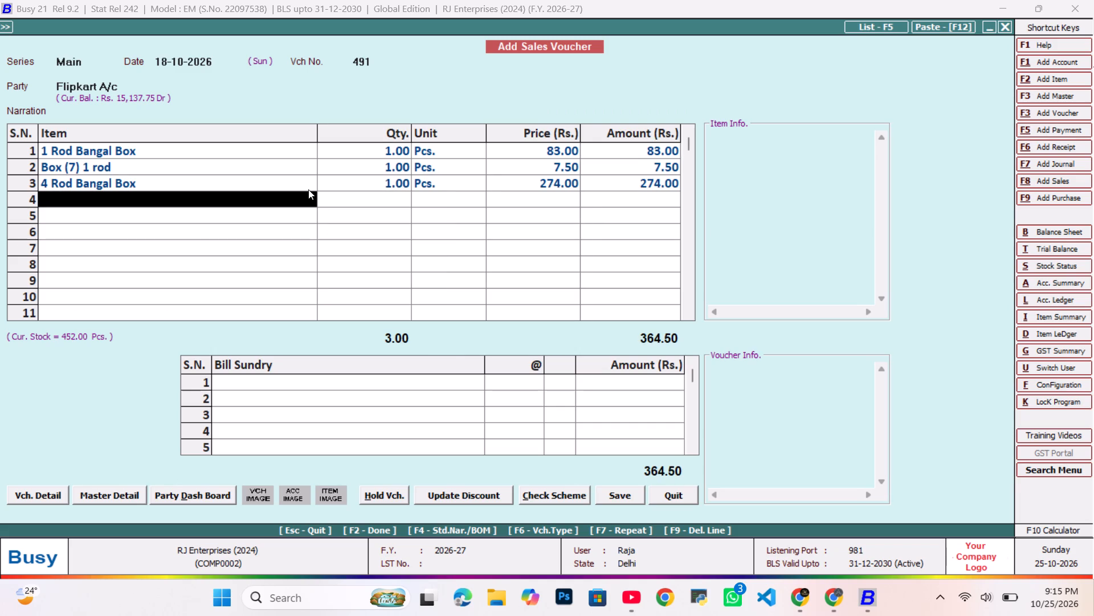
Add Box (15) 4 rod with quantity 1 Pcs. as the fourth item, keeping its default price.
type("115")
key("Return")
key("Return")
type("11")
key("Return")
key("Return")
key("Return")
key("Return")
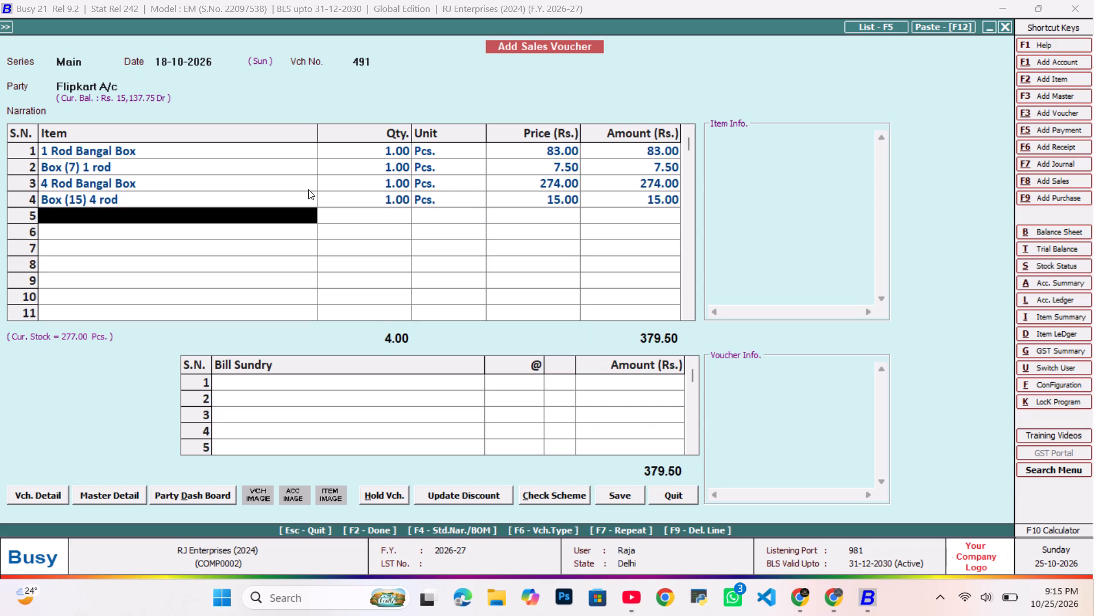
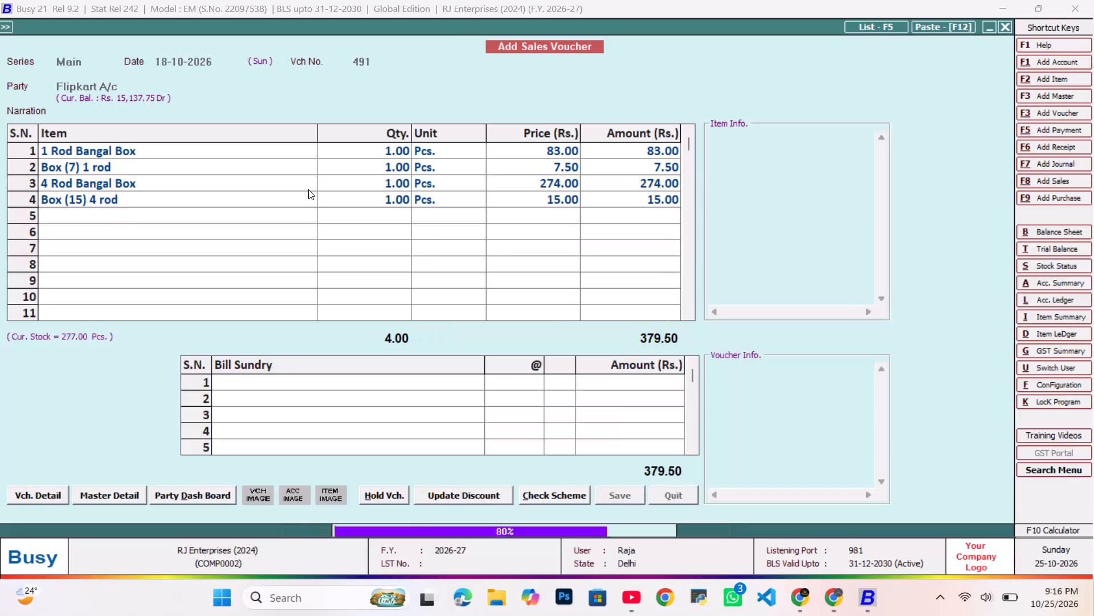
Leave voucher entry after the Flipkart sale and go to the last entry of the Sales ledger.
key("Escape")
key("End")
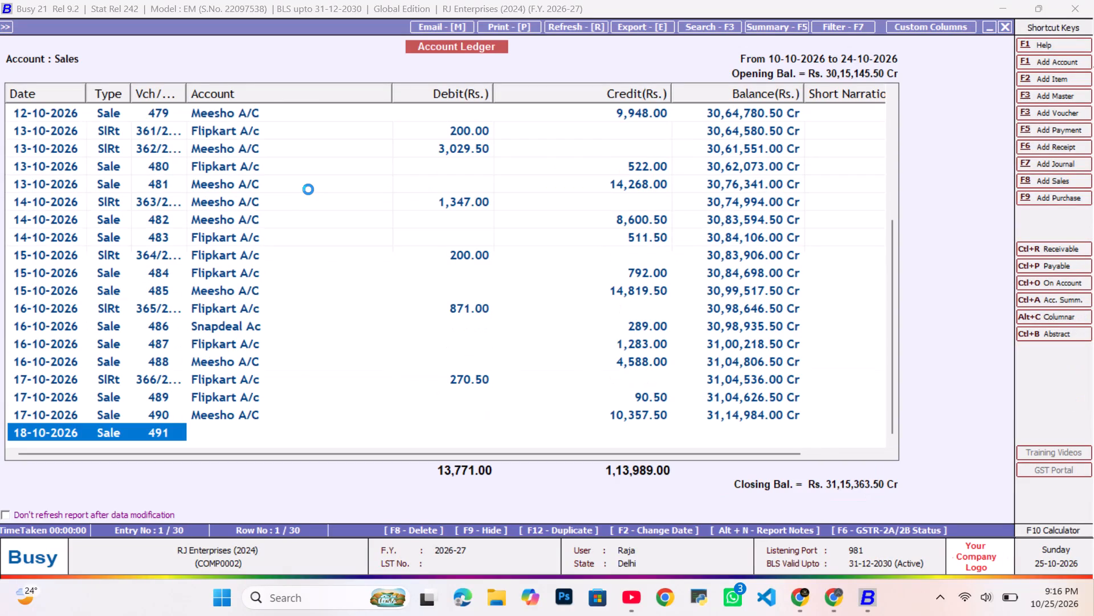
Start a new Main series sales voucher dated 18-10-2026 for the party Meesho A/C, leaving the narration empty.
key("alt+F8")
key("Return")
key("Tab")
key("Return")
key("Tab")
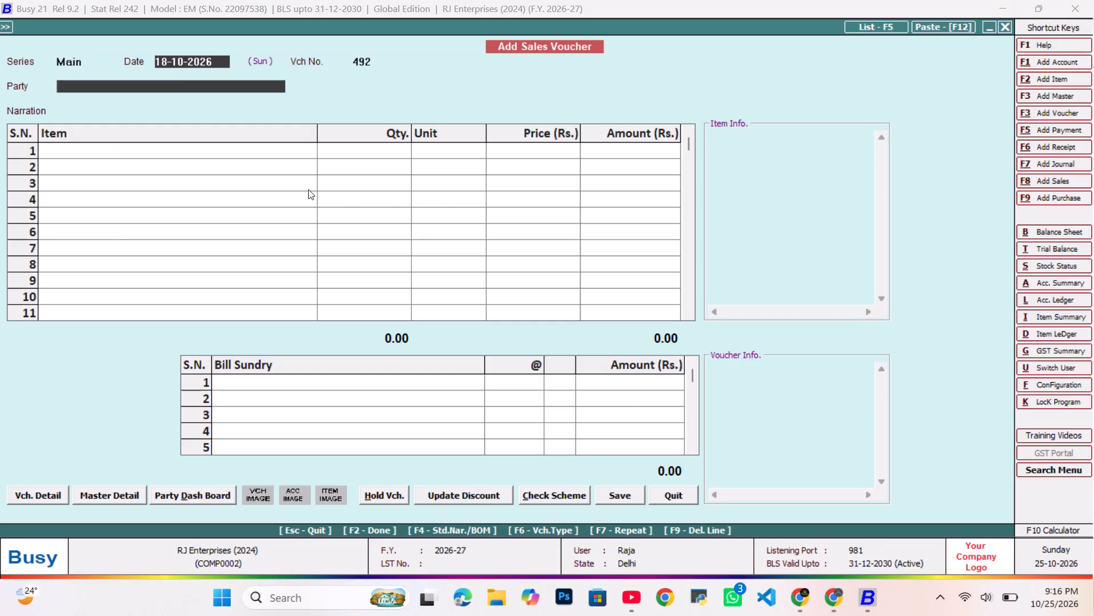
type("mee")
key("Return")
key("Tab")
key("Return")
key("Tab")
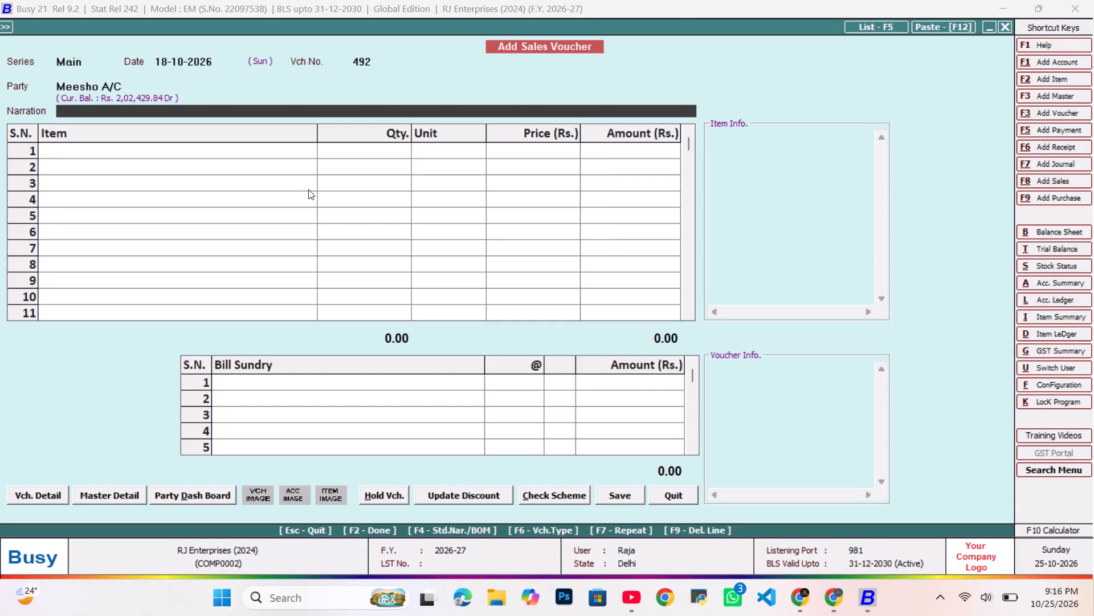
Add 1 Rod Bangal Box with quantity 34 Pcs. as the first item, keeping its default price.
type("11")
key("Return")
key("Return")
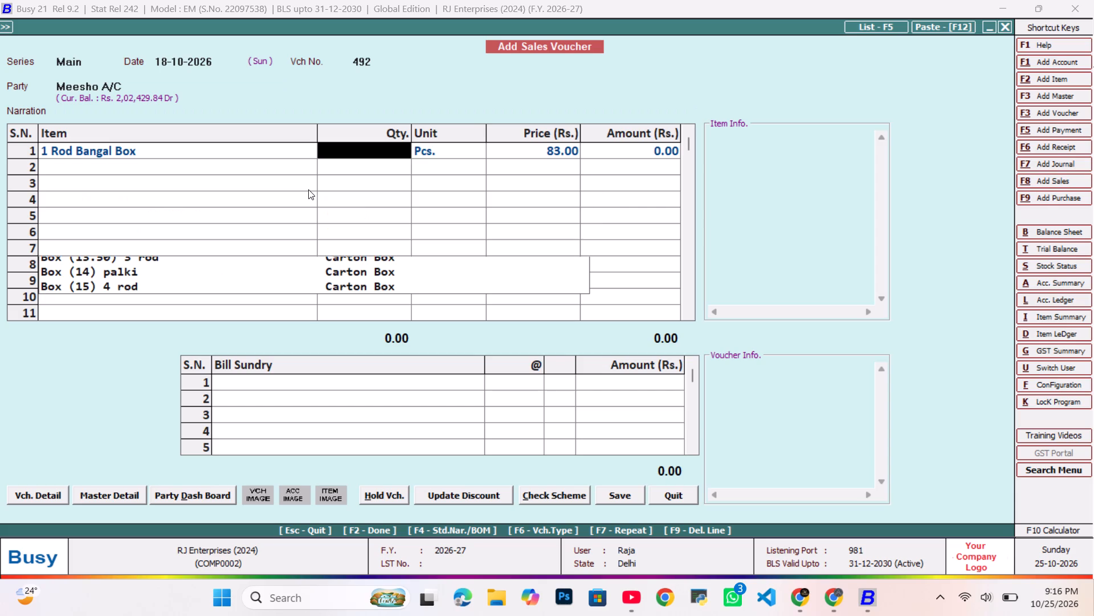
type("334")
key("Return")
key("Return")
key("Return")
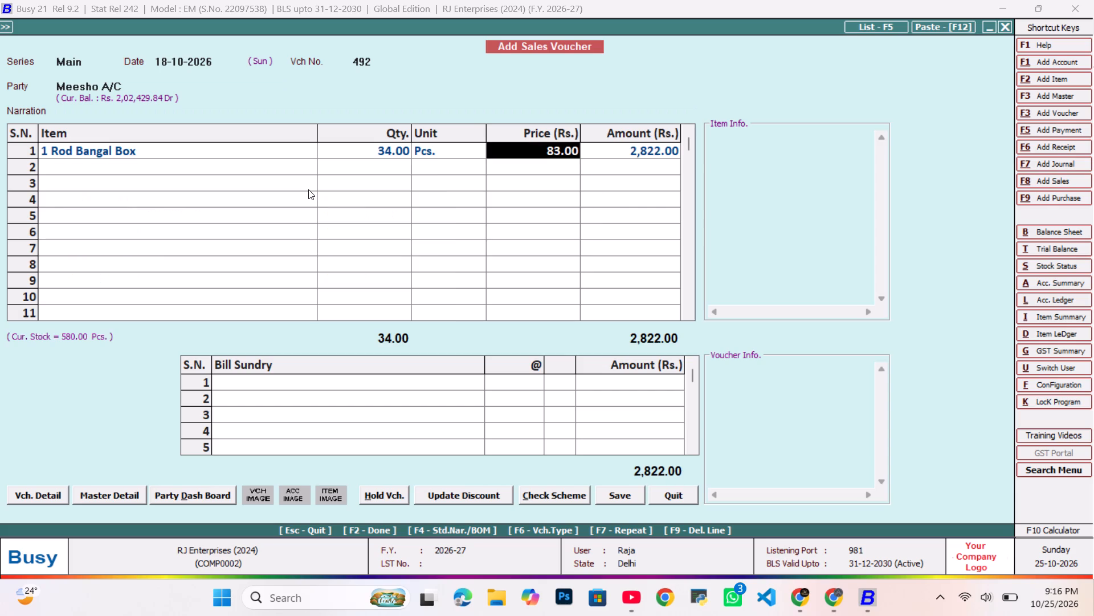
key("Return")
Add Box (7) 1 rod with quantity 34 Pcs. as the second item, keeping its default price.
type("77")
key("Return")
key("Return")
type("334")
key("Return")
key("Return")
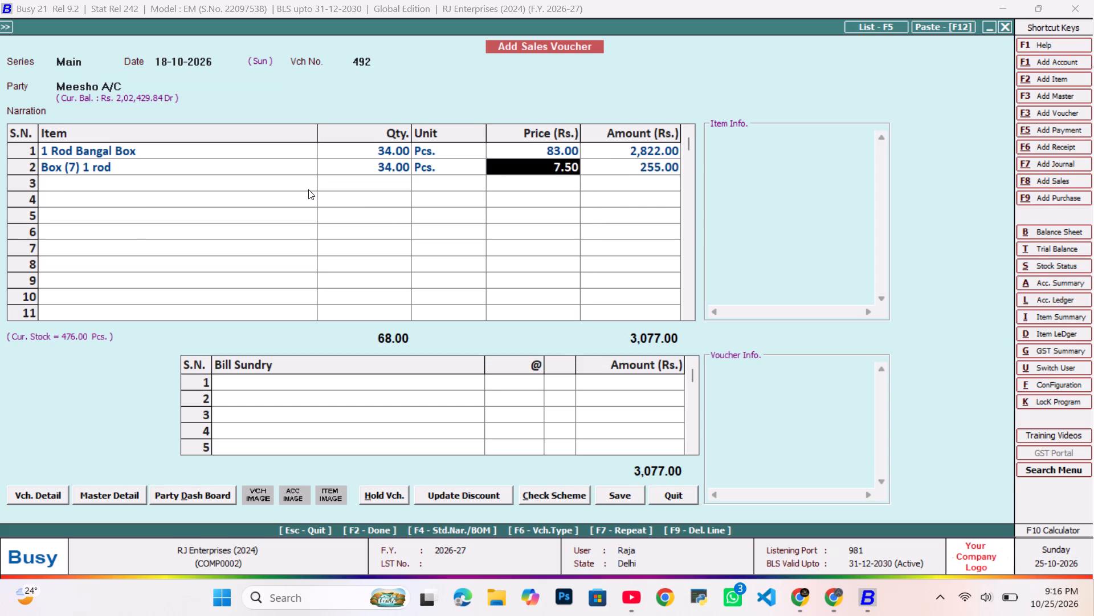
key("Return")
key("Return")
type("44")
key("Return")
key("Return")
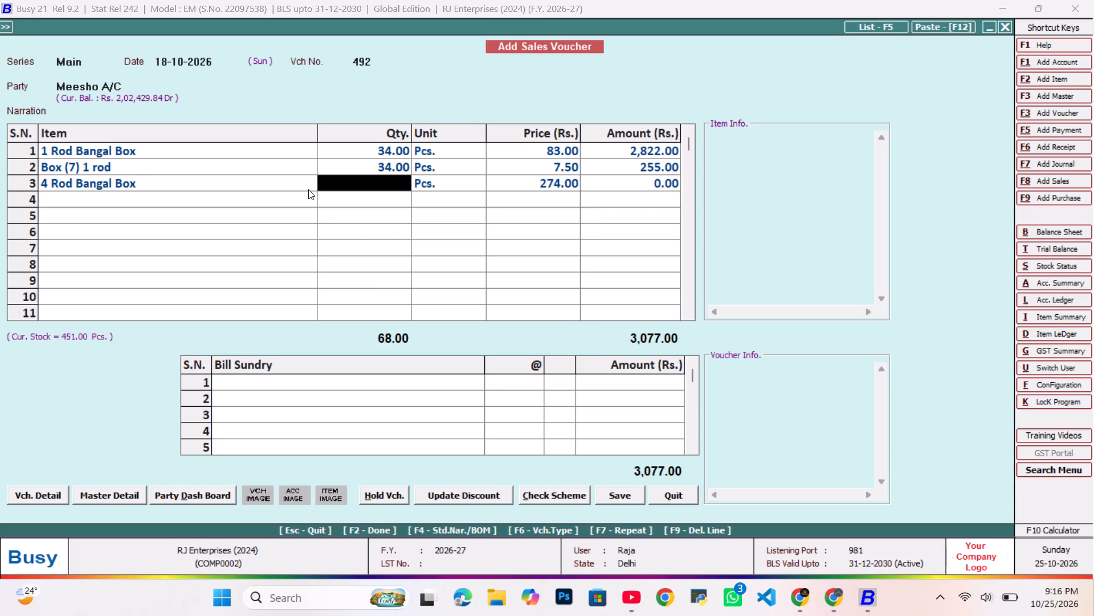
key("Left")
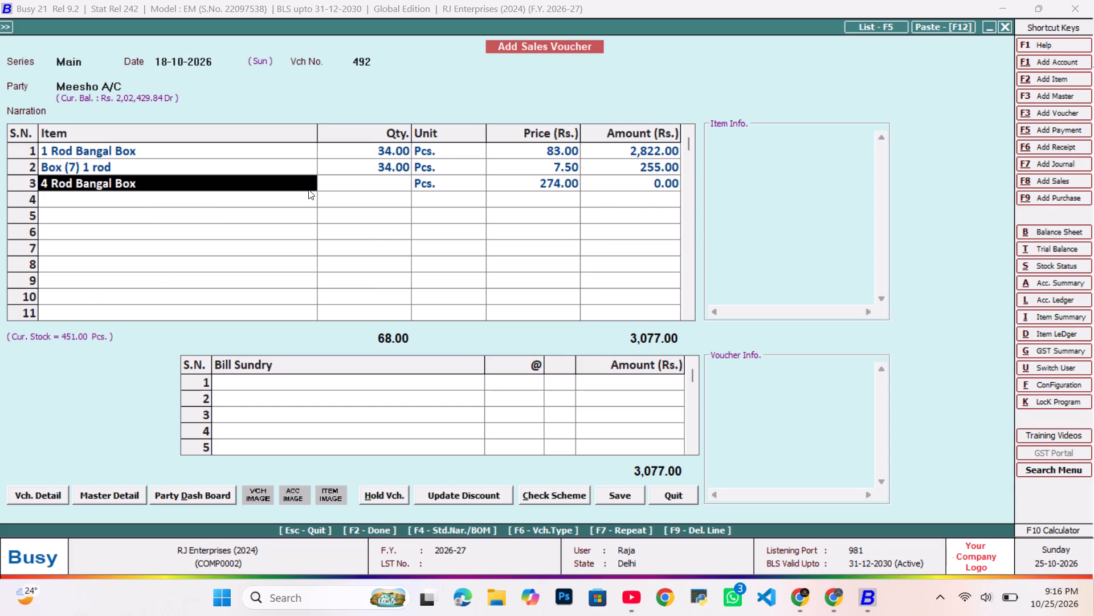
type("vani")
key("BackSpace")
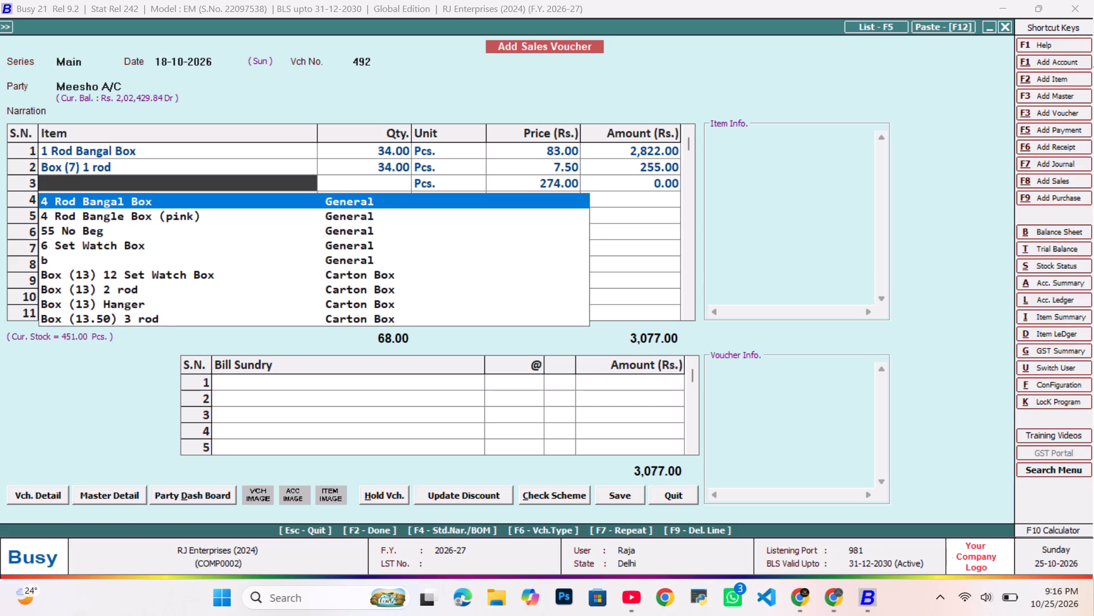
Enter Palki Normal with quantity 1 Pcs. as the third item, keeping its default price.
type("pa")
key("Return")
key("Return")
type("11")
key("Return")
key("Return")
key("Return")
key("Return")
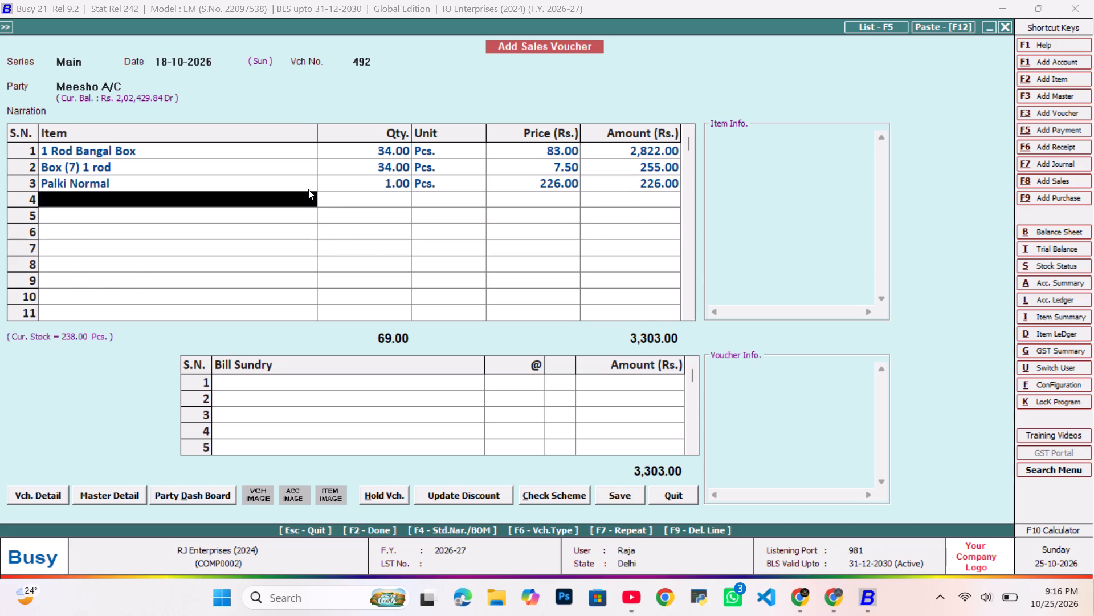
Add Box (14) palki with quantity 1 Pcs. as the fourth item, allowing negative stock and keeping its default price.
type("114")
key("Return")
key("Return")
type("11")
key("Return")
key("Return")
key("Return")
key("Left")
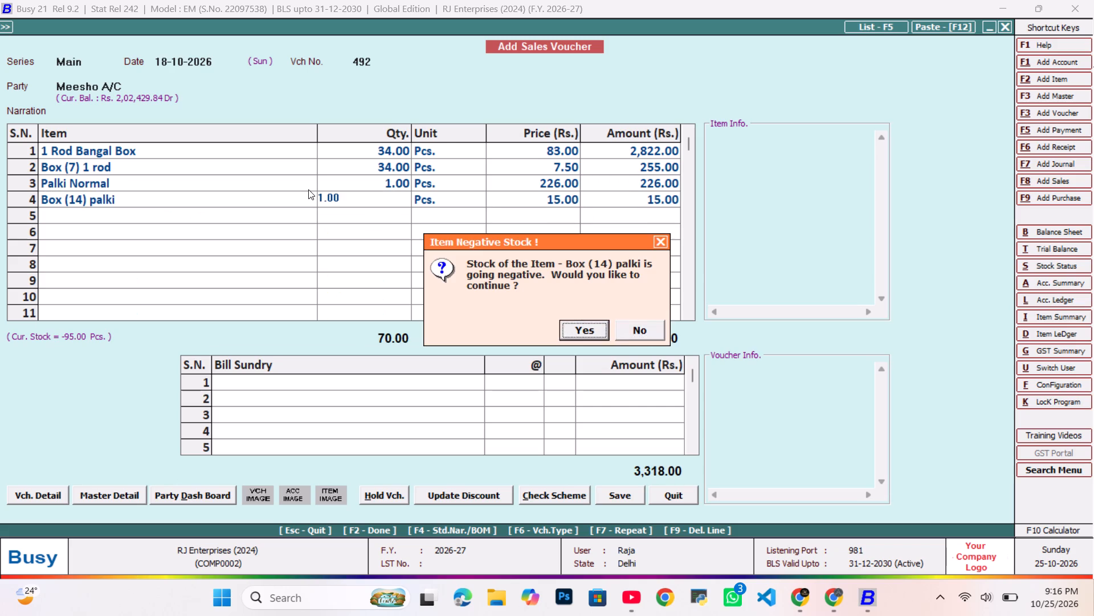
key("Return")
key("Return")
key("Return")
key("Return")
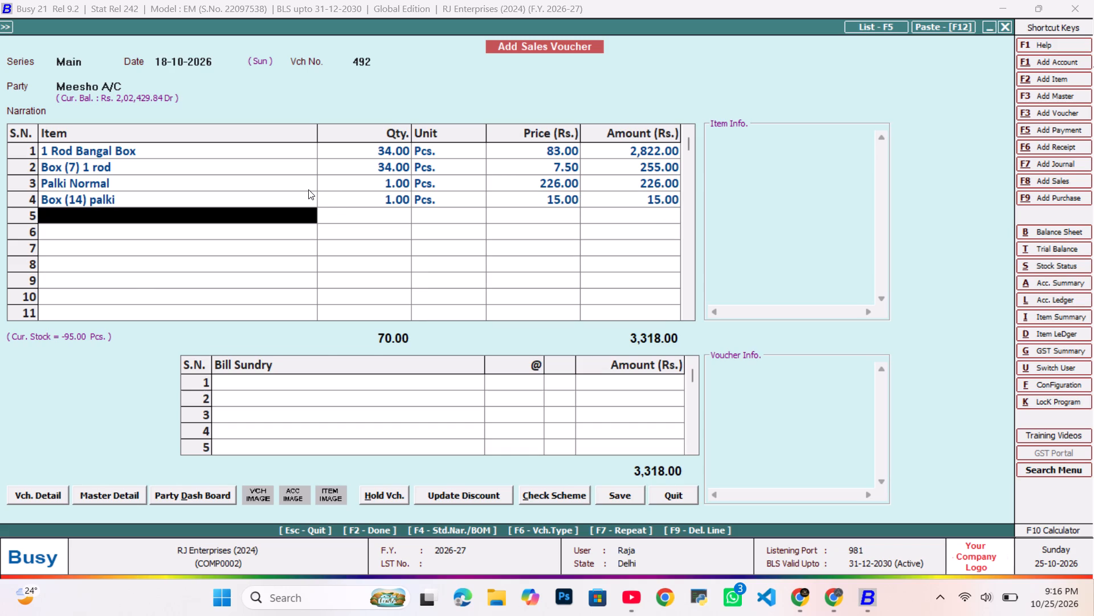
Add Quach Beg Black with quantity 4 Pcs. as the fifth item, keeping its default price.
key("b")
key("b")
key("Return")
key("Return")
type("44")
key("Return")
key("Return")
key("Return")
key("Return")
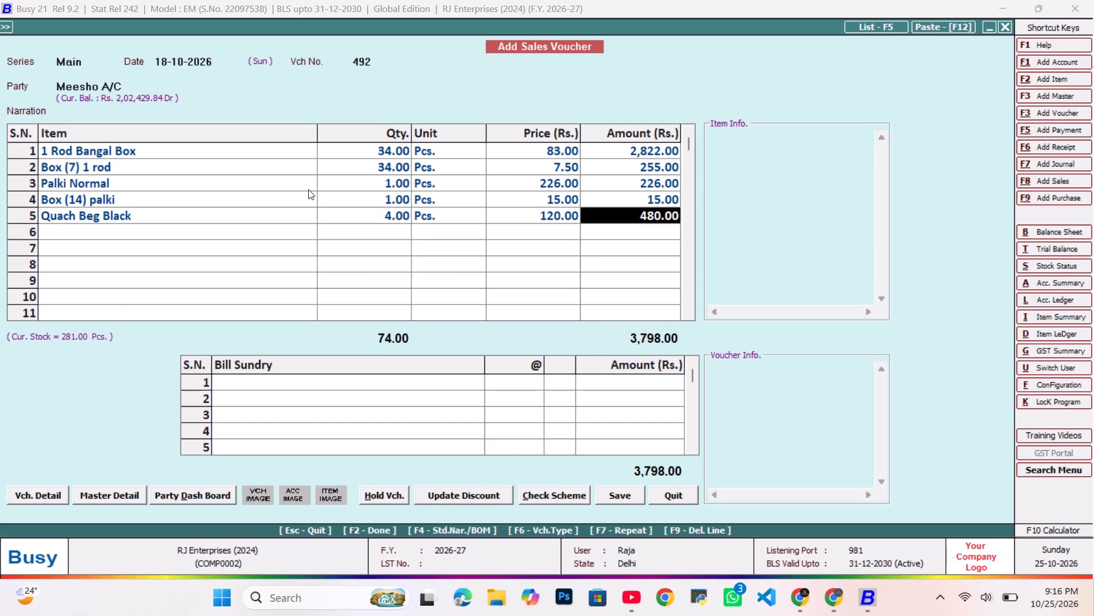
Add 1 Rod Bangal Box with quantity 1 Pcs. as the sixth item, keeping its default price.
type("11")
key("Return")
key("Return")
type("11")
key("Return")
key("Return")
key("Return")
key("Return")
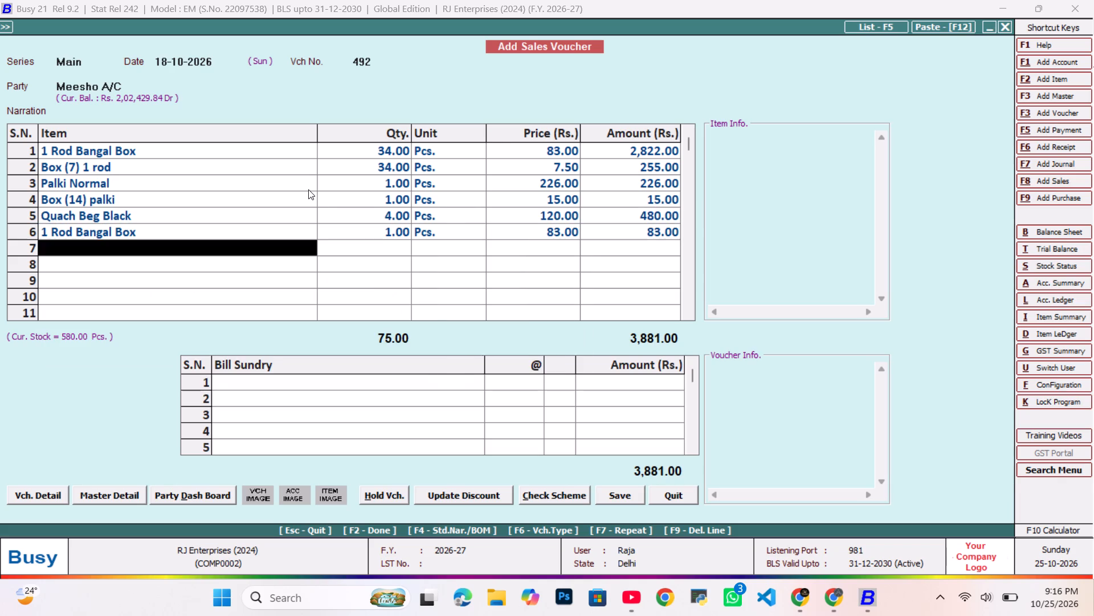
Add Box (7) 1 rod with quantity 1 Pcs. as the seventh item, keeping its default price.
type("77")
key("Return")
key("Return")
type("11")
key("Return")
key("Return")
key("Return")
key("Return")
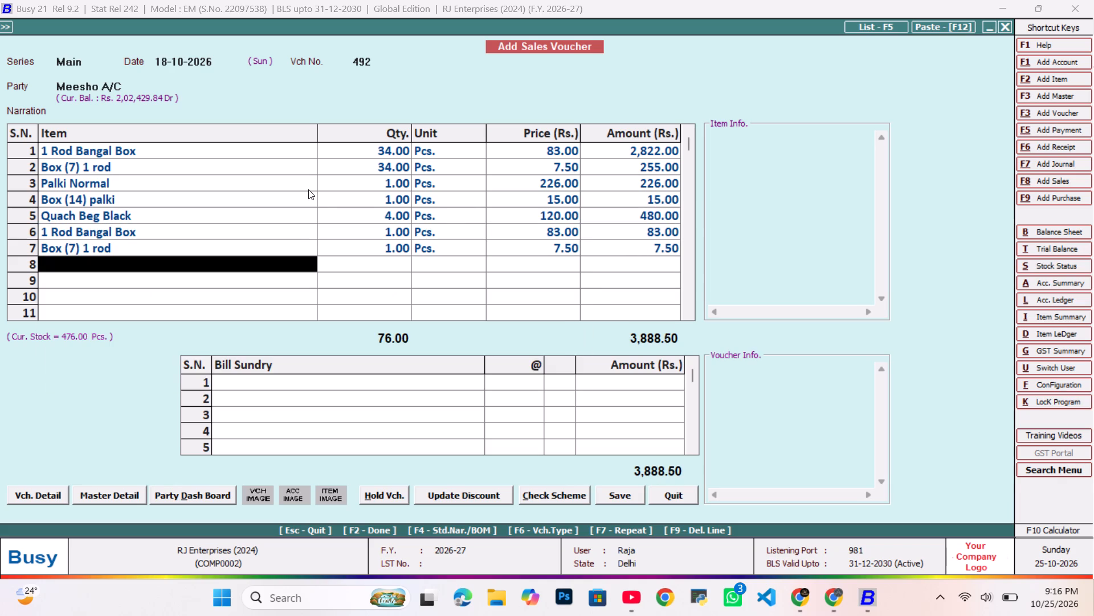
Add Hipe Flask with quantity 2 Pcs. as the eighth item, keeping its default price.
type("hhip")
key("Return")
key("Return")
type("22")
key("Return")
key("Return")
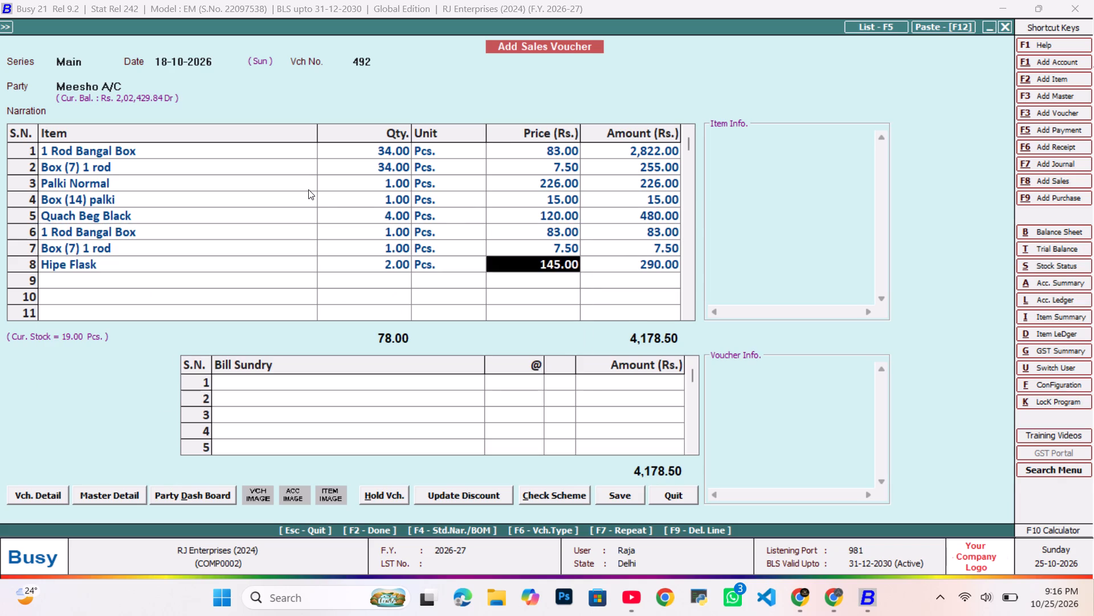
key("Return")
key("Return")
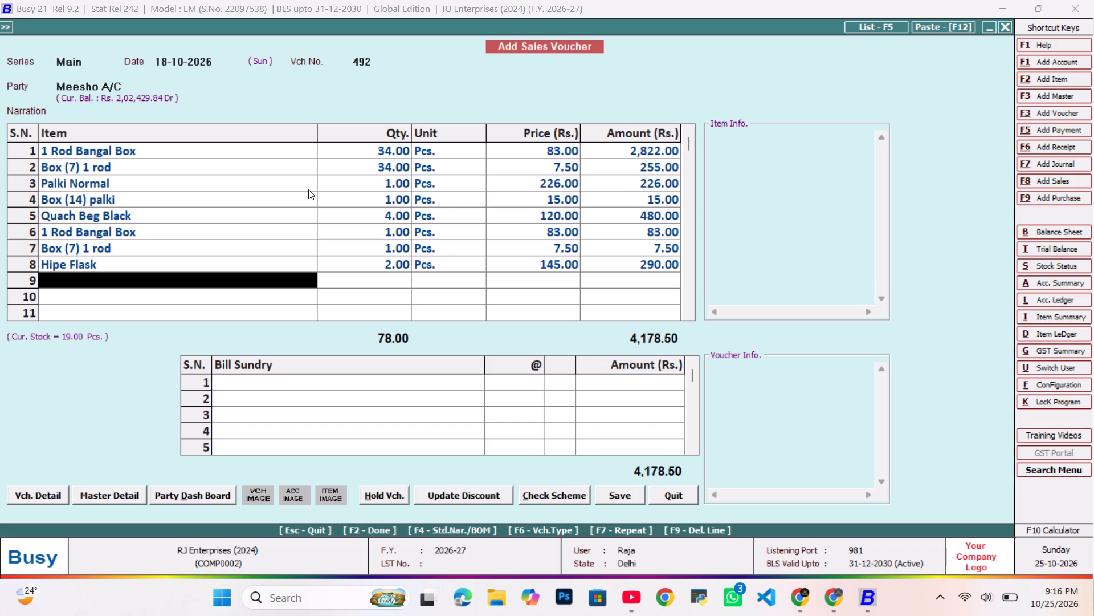
Add Trunk Box with quantity 1 Pcs. as the ninth item, keeping its default price.
type("tun")
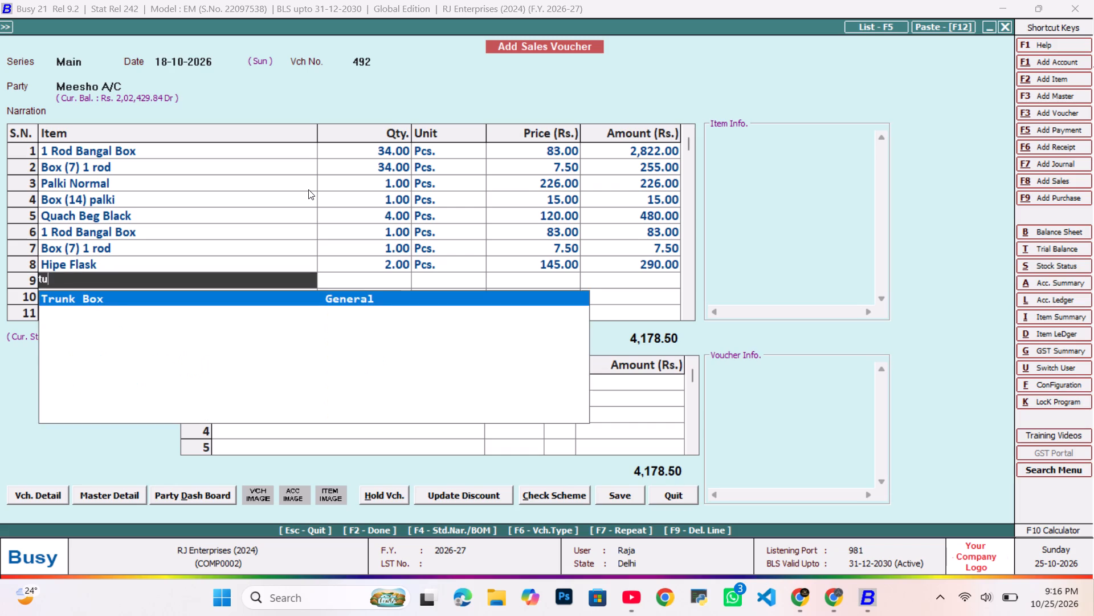
key("Return")
key("Return")
type("11")
key("Return")
key("Return")
key("Return")
key("Return")
Add Box (13) 2 rod with quantity 1 Pcs. as the tenth item, keeping its default price.
type("113")
key("Down")
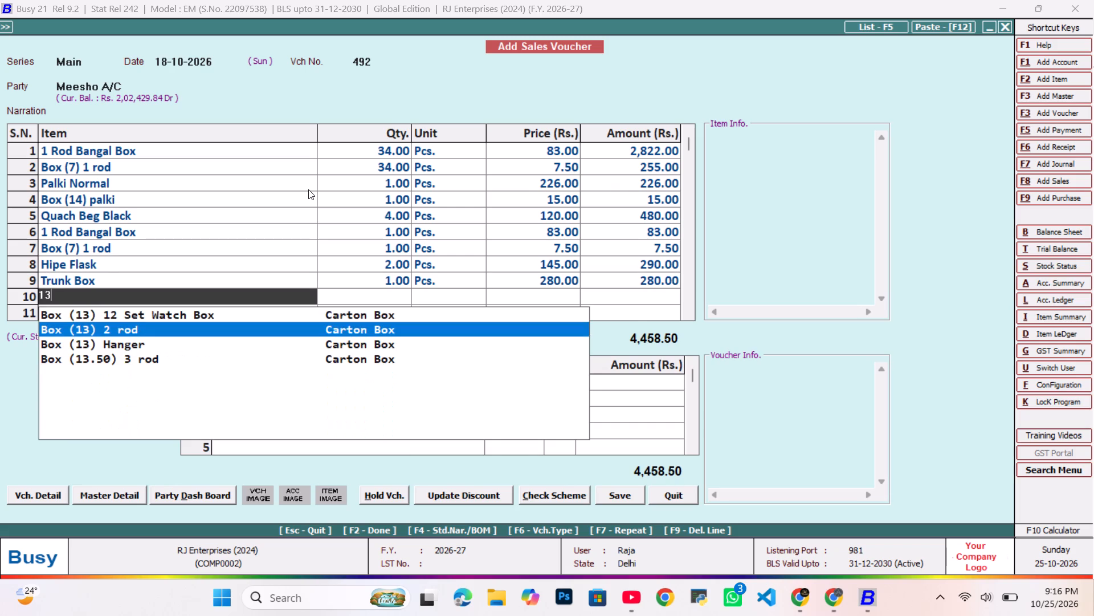
key("Return")
key("Return")
type("11")
key("Return")
key("Return")
key("Return")
key("Return")
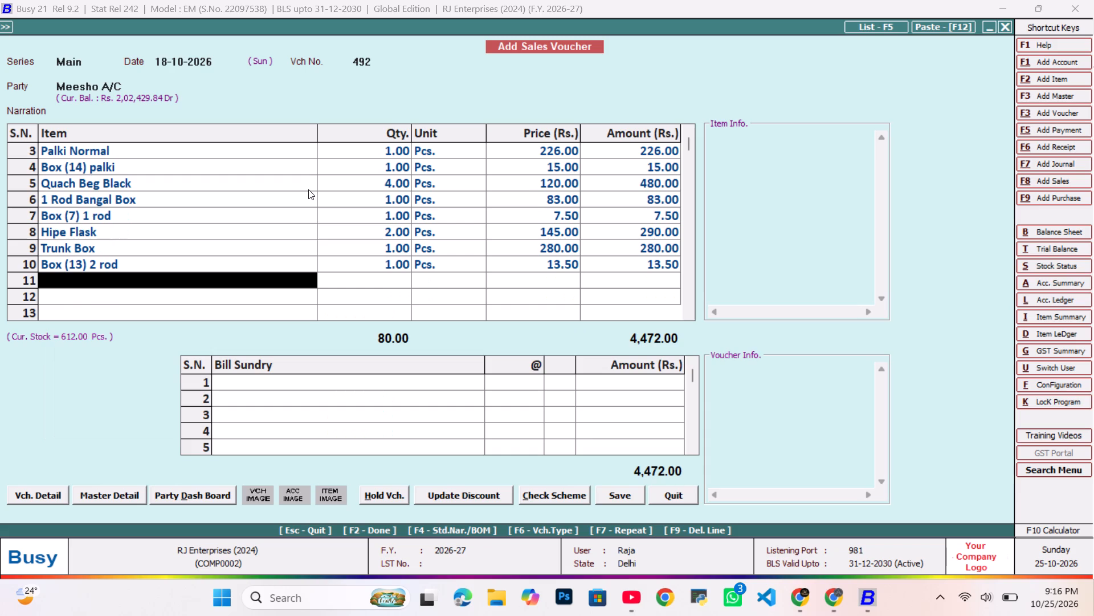
Add 1 Rod Bangal Box with quantity 1 Pcs. as the eleventh item, keeping its default price.
type("11")
key("Return")
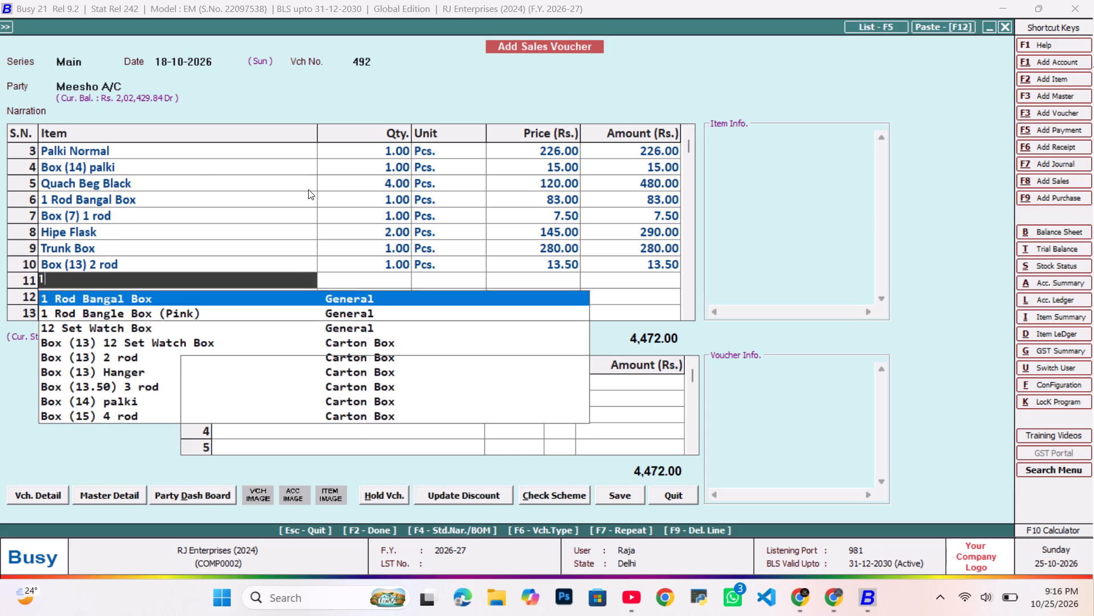
key("Return")
type("11")
key("Return")
key("Return")
key("Return")
key("Return")
Add 2 Rod Bangal Box with quantity 1 Pcs. as the twelfth item, keeping its default price.
type("22")
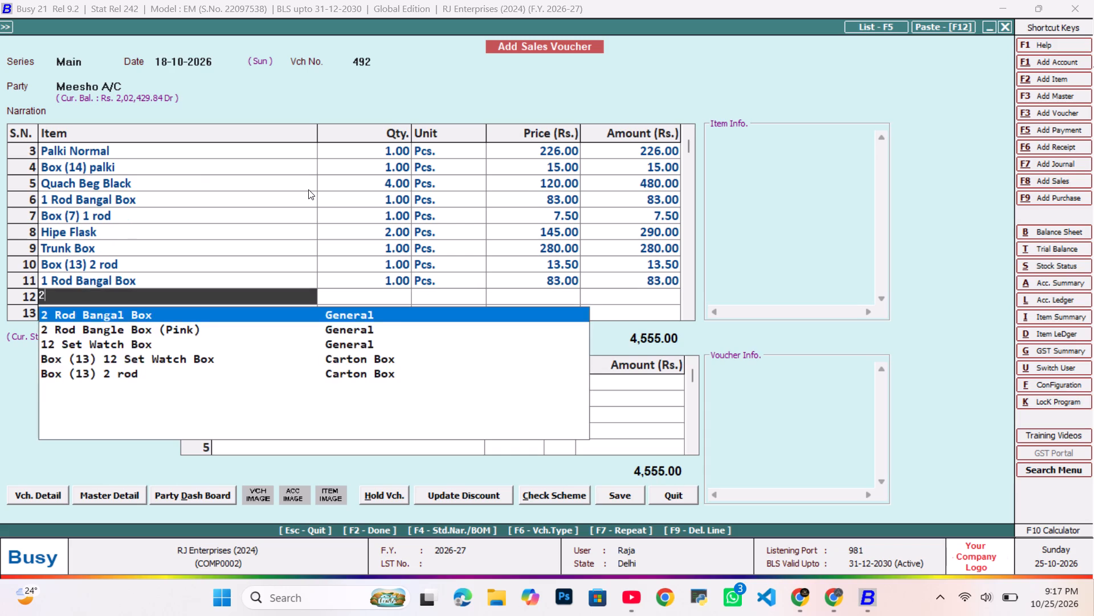
key("Return")
key("Return")
type("11")
key("Return")
key("Return")
key("Return")
key("Return")
Add Box (13) 2 rod with quantity 1 Pcs. as the thirteenth item, keeping its default price.
type("113")
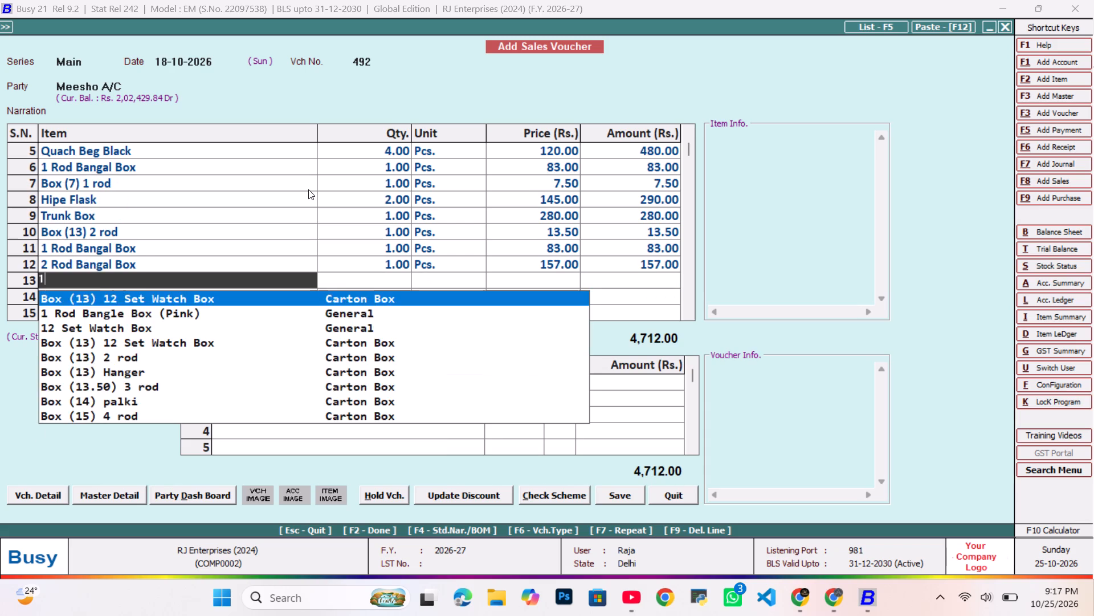
key("Down")
key("Return")
key("Return")
type("11")
key("Return")
key("Return")
key("Return")
key("Return")
Add Box (7) 1 rod with quantity 1 Pcs. as the fourteenth item, keeping its default price.
type("77")
key("Return")
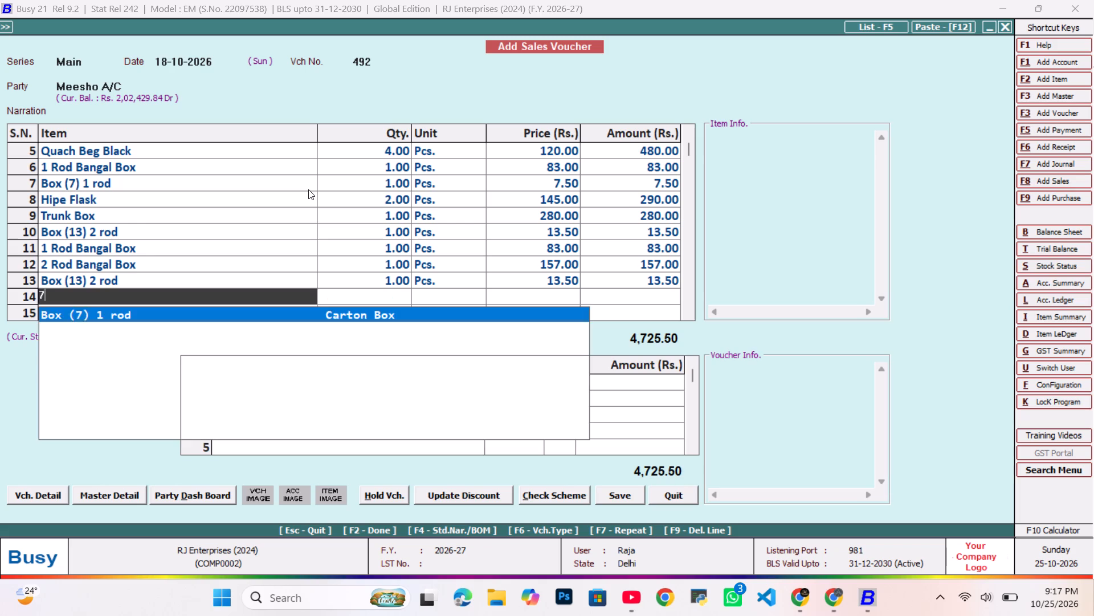
key("Return")
type("11")
key("Return")
key("Return")
key("Return")
key("Return")
Add Tshirt (65) with quantity 5 Pcs. as the fifteenth item, keeping its default price.
type("ts")
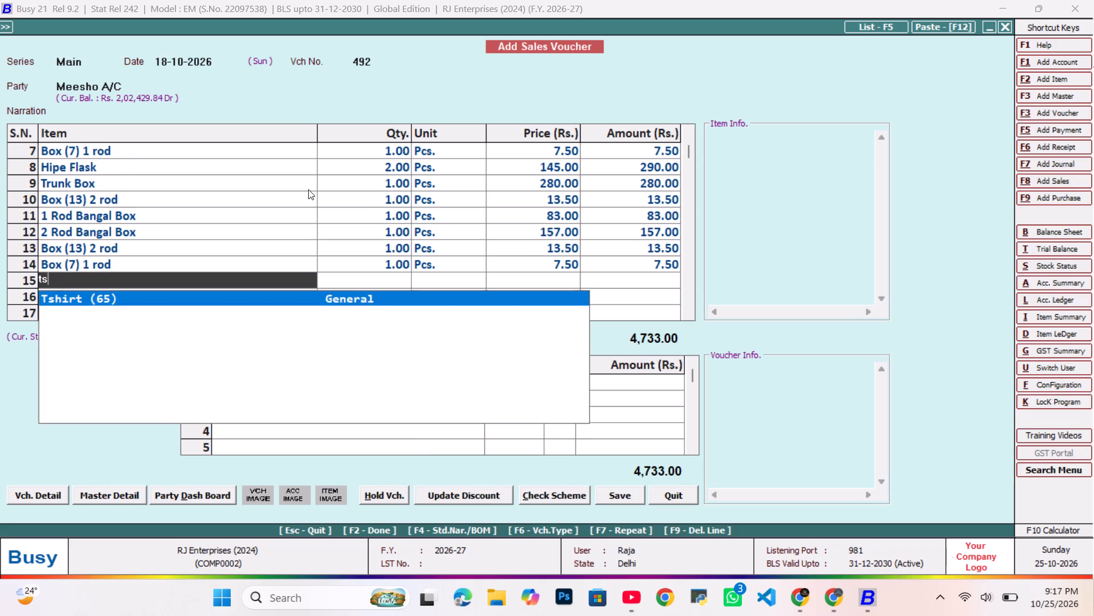
key("Return")
key("Return")
type("55")
key("Return")
key("Return")
key("Return")
key("Return")
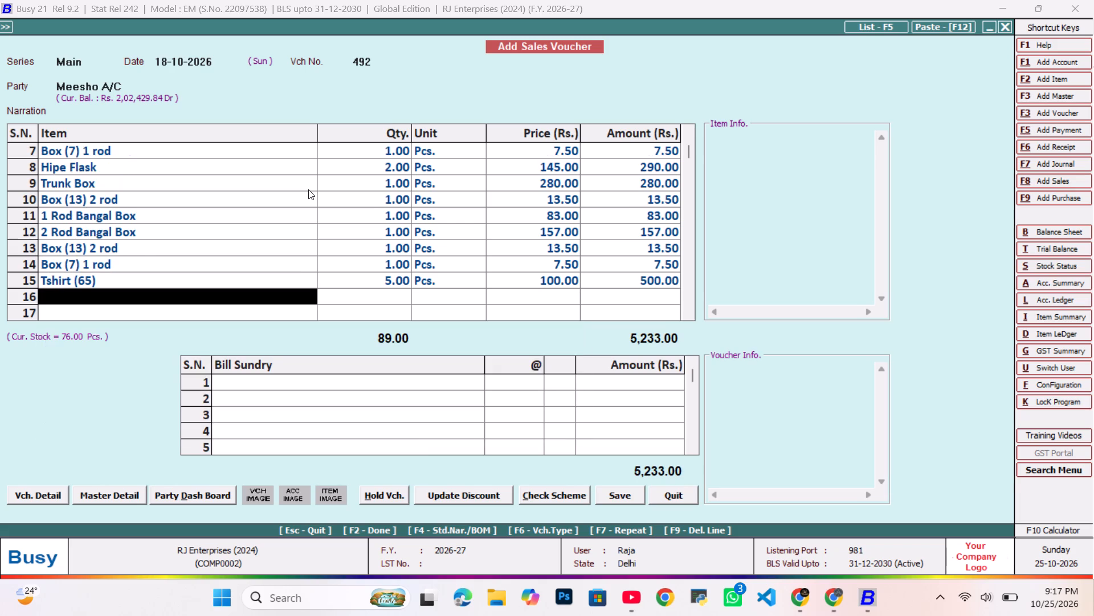
Add Oversized T Shirt with quantity 8 Pcs. as the sixteenth item, keeping its default price.
type("ove")
key("Return")
key("Return")
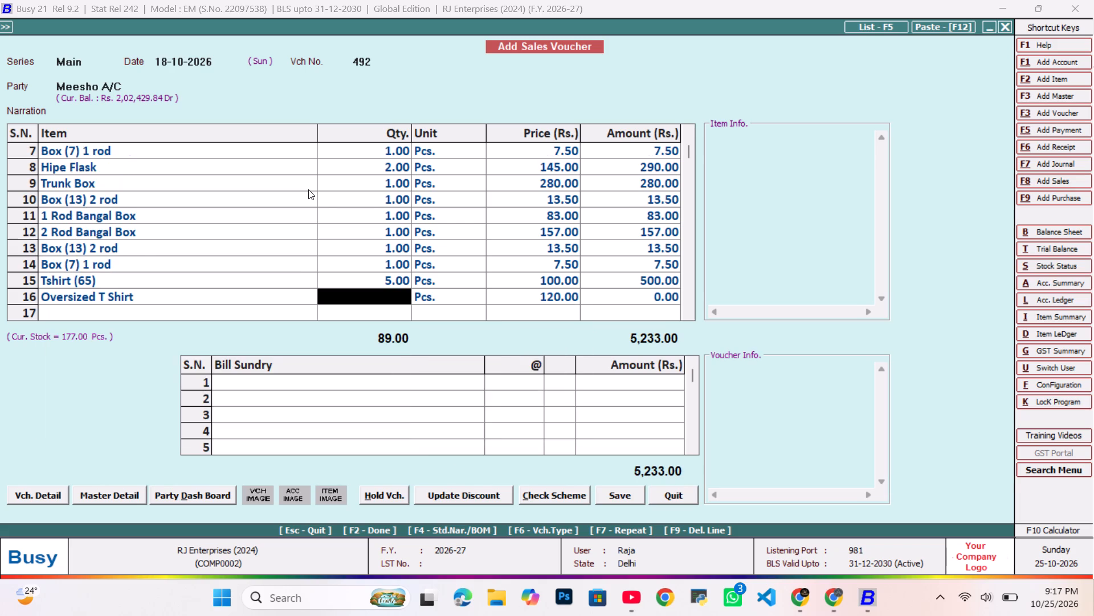
type("88")
key("Return")
key("Return")
key("Return")
key("Return")
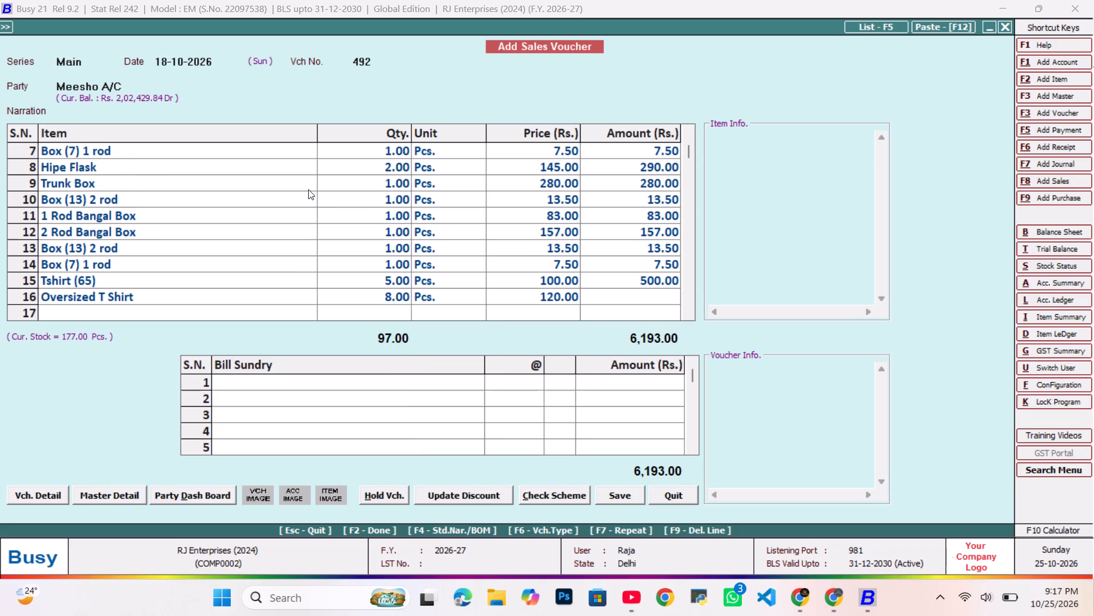
Save the Meesho sales voucher and return to the last entry of the Sales ledger.
key("F2")
key("Tab")
key("F2")
key("Return")
key("Escape")
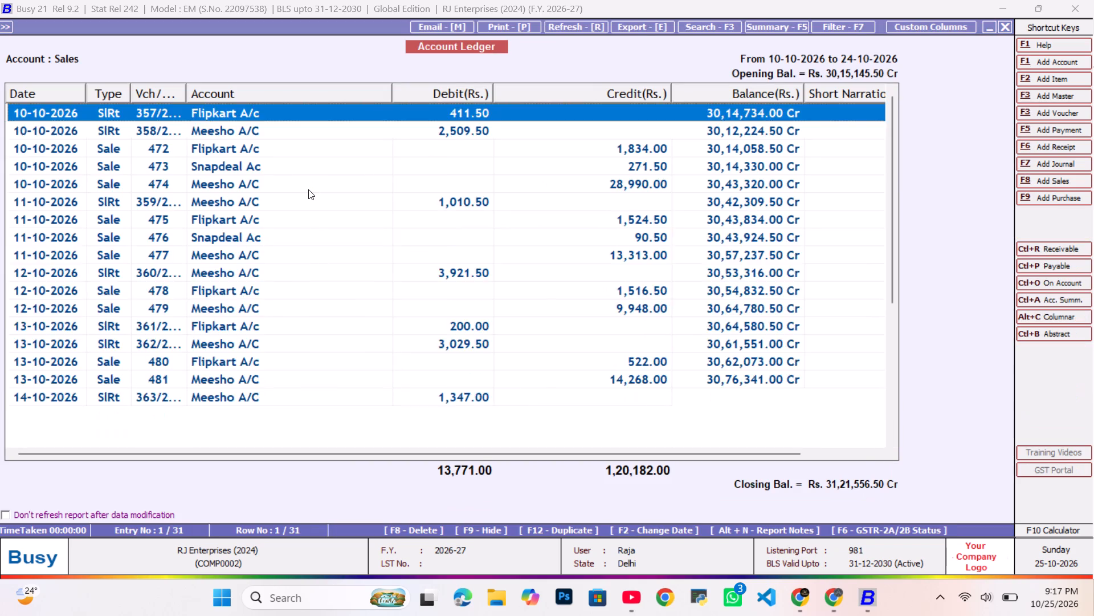
key("End")
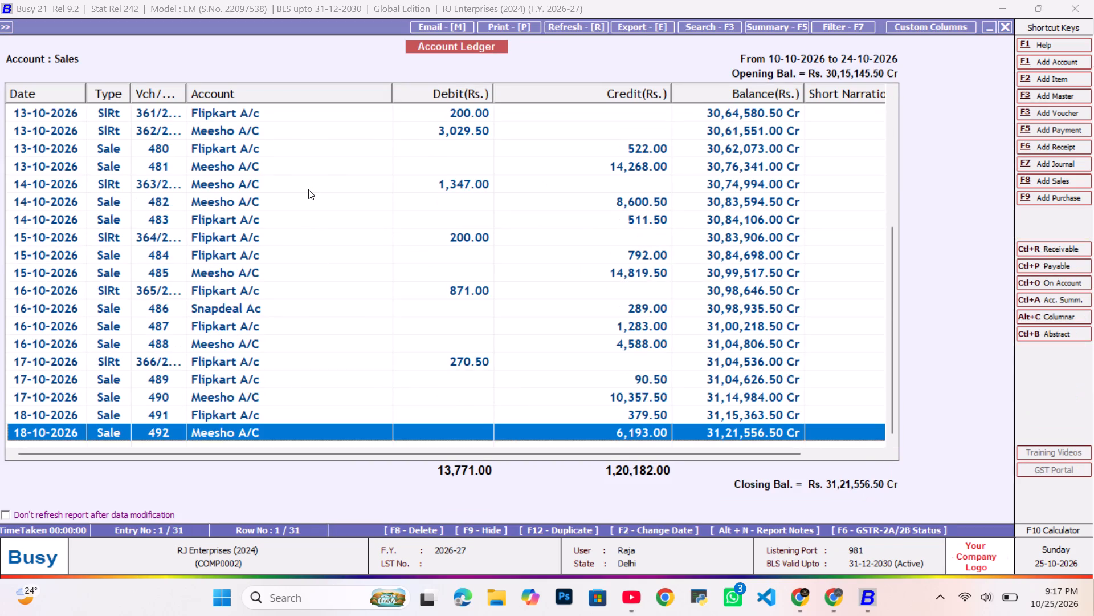
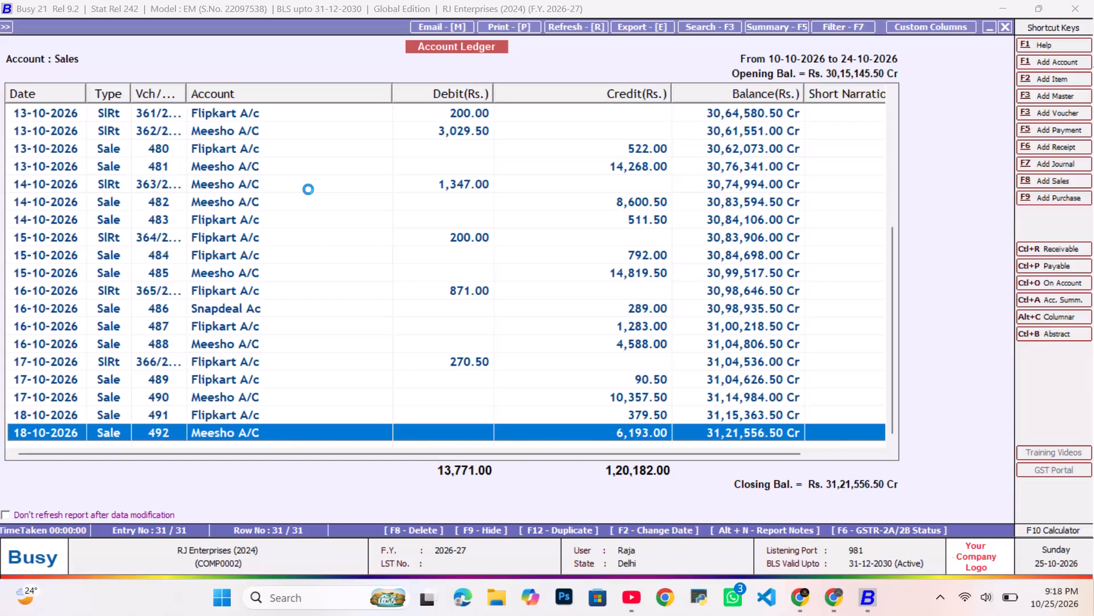
Start a new sales voucher in series Main dated 19-10-2026 for the party Flipkart A/c.
key("Return")
key("Tab")
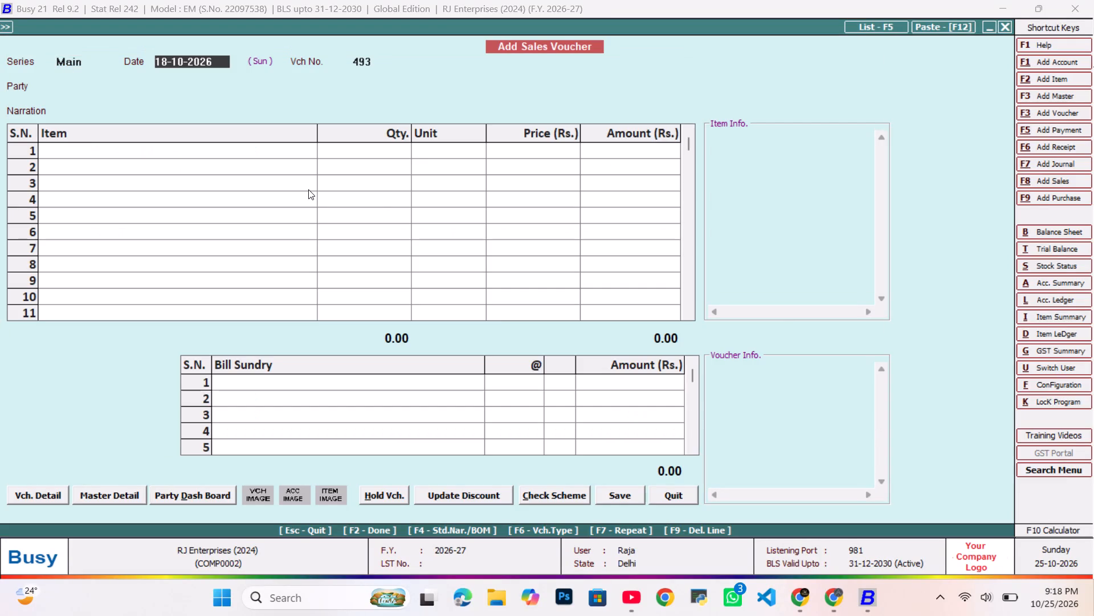
type("19-10")
key("Return")
key("Tab")
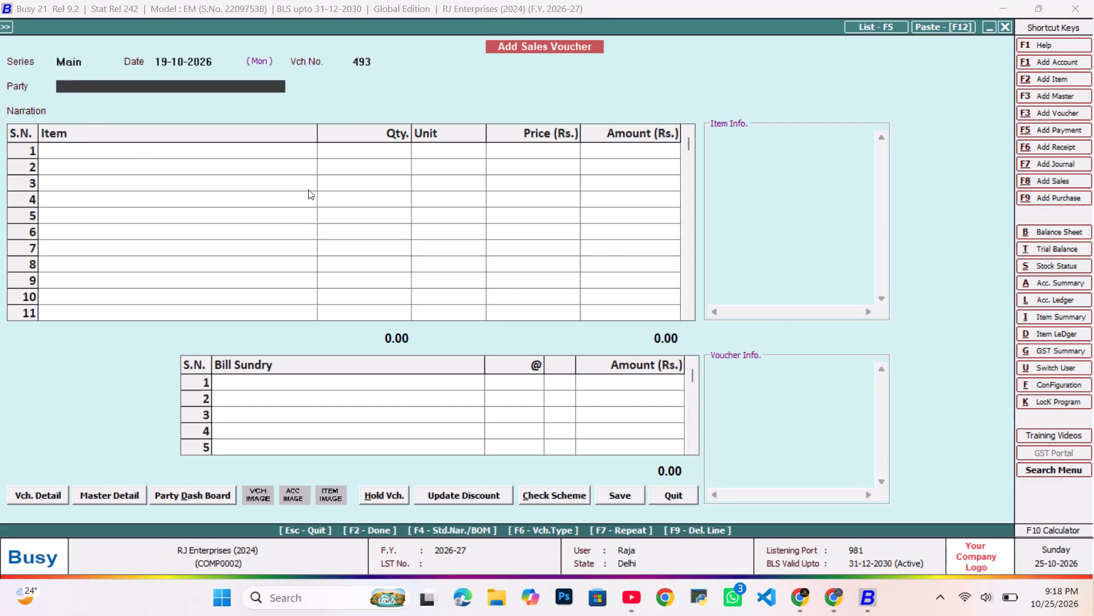
type("fli")
key("Return")
key("Tab")
key("Return")
key("Tab")
Add 2 Rod Bangal Box with quantity 3 Pcs. as the first item, keeping its default price.
type("22")
key("Return")
key("Return")
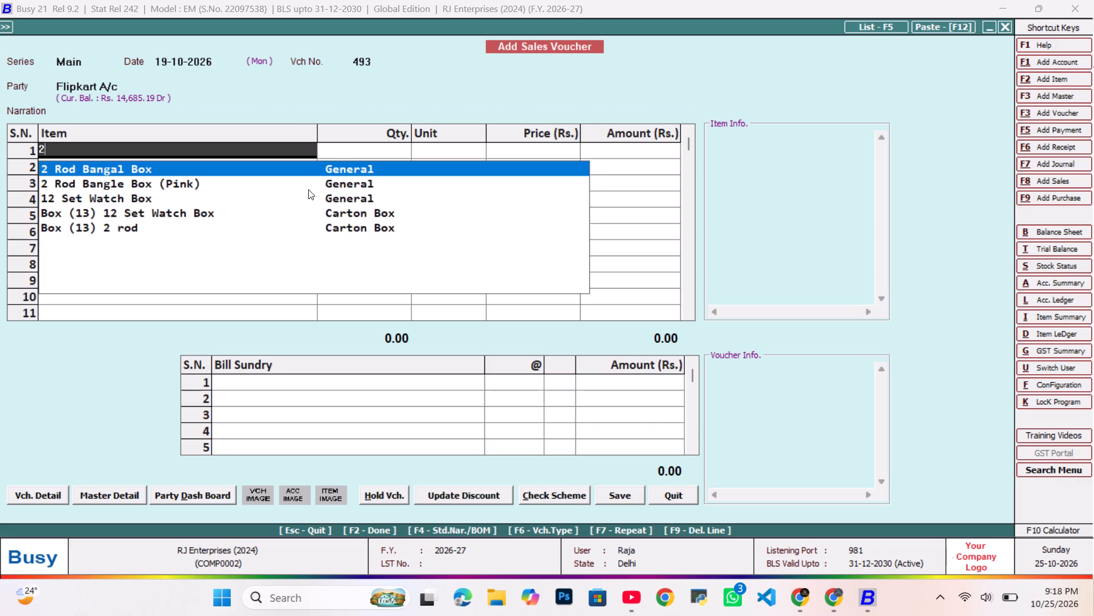
type("33")
key("Return")
key("Return")
key("Return")
key("Return")
Add Box (13) 2 rod with quantity 3 Pcs. as the second item, keeping its default price.
type("113")
key("Down")
key("Return")
key("Return")
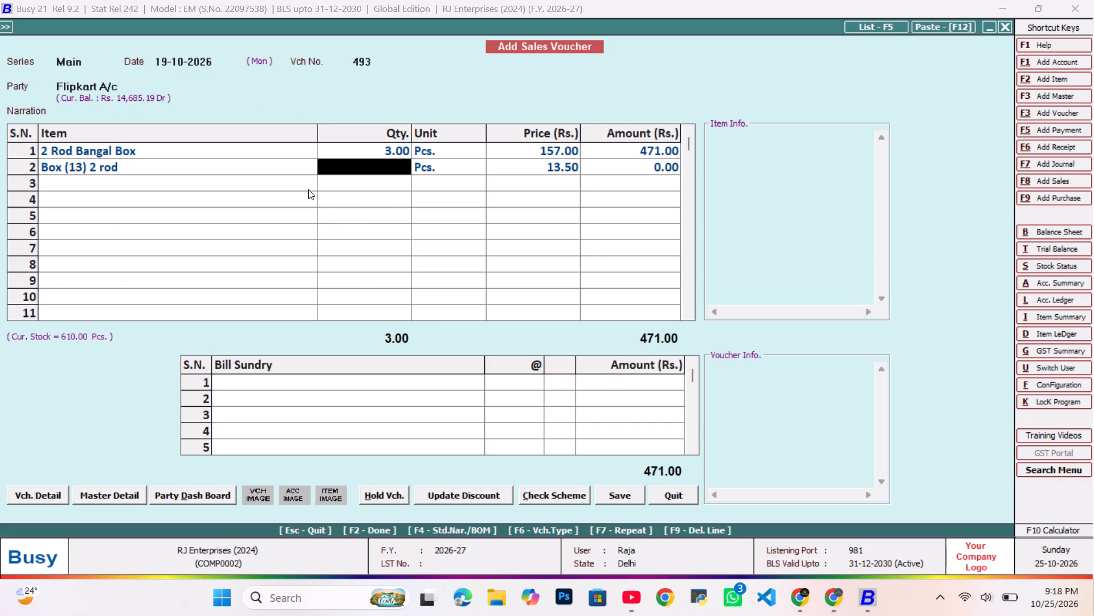
type("33")
key("Return")
key("Return")
key("Return")
key("Return")
Add Trunk Box with quantity 3 Pcs. as the third item, keeping its default price.
type("tr")
key("Return")
key("Return")
type("33")
key("Return")
key("Return")
key("Return")
key("Return")
Add Box (13) 2 rod with quantity 3 Pcs. as the fourth item, keeping its default price.
type("113")
key("Down")
key("Return")
key("Return")
type("33")
key("Return")
key("Return")
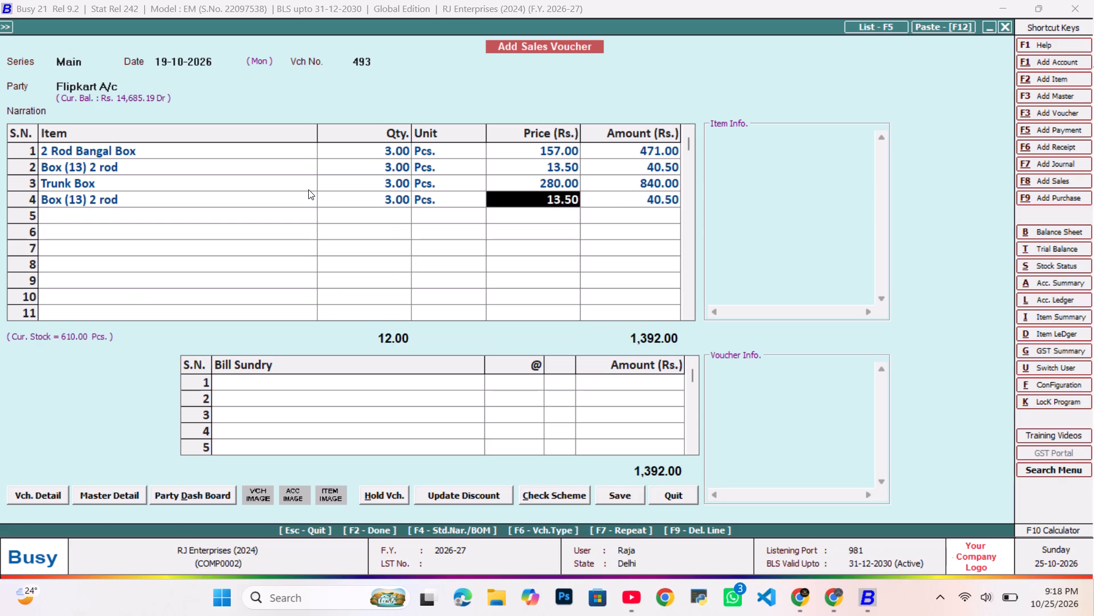
key("Return")
key("Return")
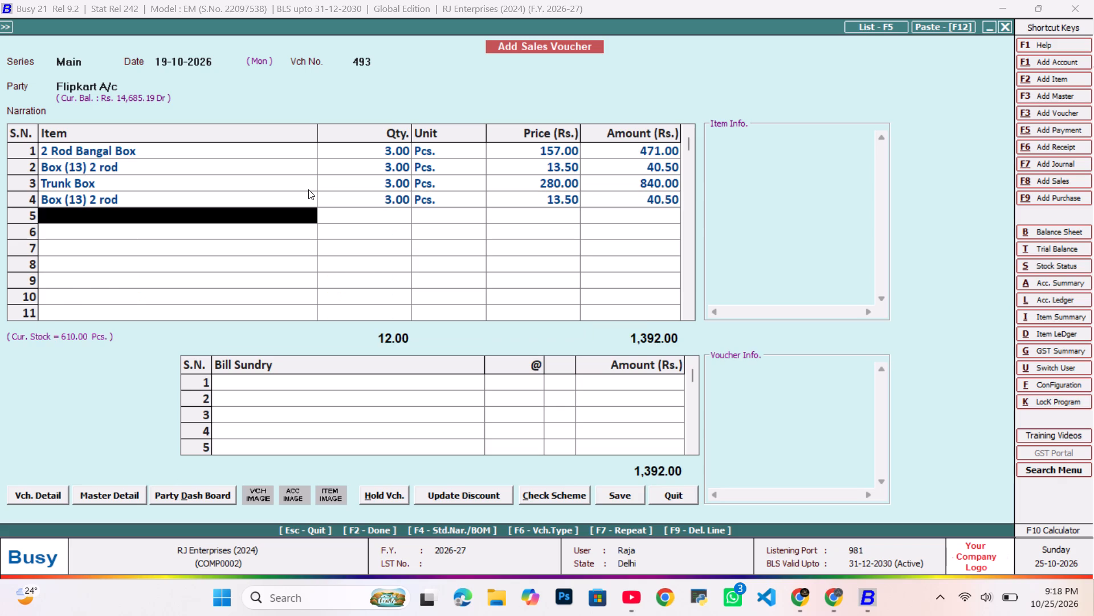
Add 3 Rod C lock (Pink) with quantity 1 Pcs. as the fifth item, keeping its default price.
type("33")
key("Down")
key("Return")
key("Return")
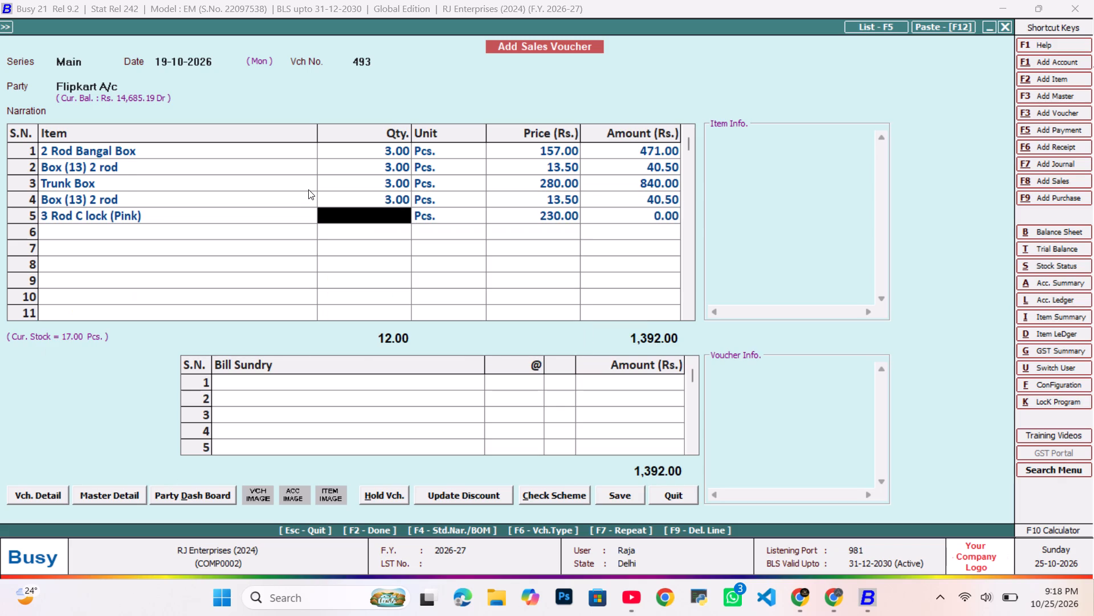
type("11")
key("Return")
key("Return")
key("Return")
key("Return")
Add Box (13.50) 3 rod with quantity 1 Pcs. as the sixth item, keeping its default price.
type("113")
key("Down")
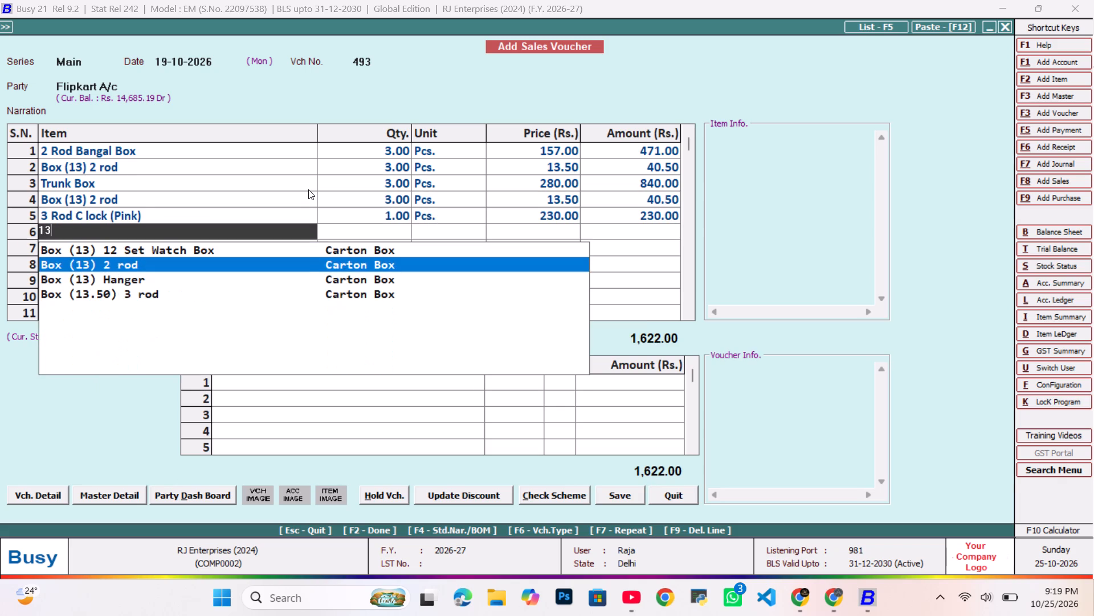
key("Down")
key("Down")
key("Return")
key("Return")
type("11")
key("Return")
key("Return")
key("Return")
key("Return")
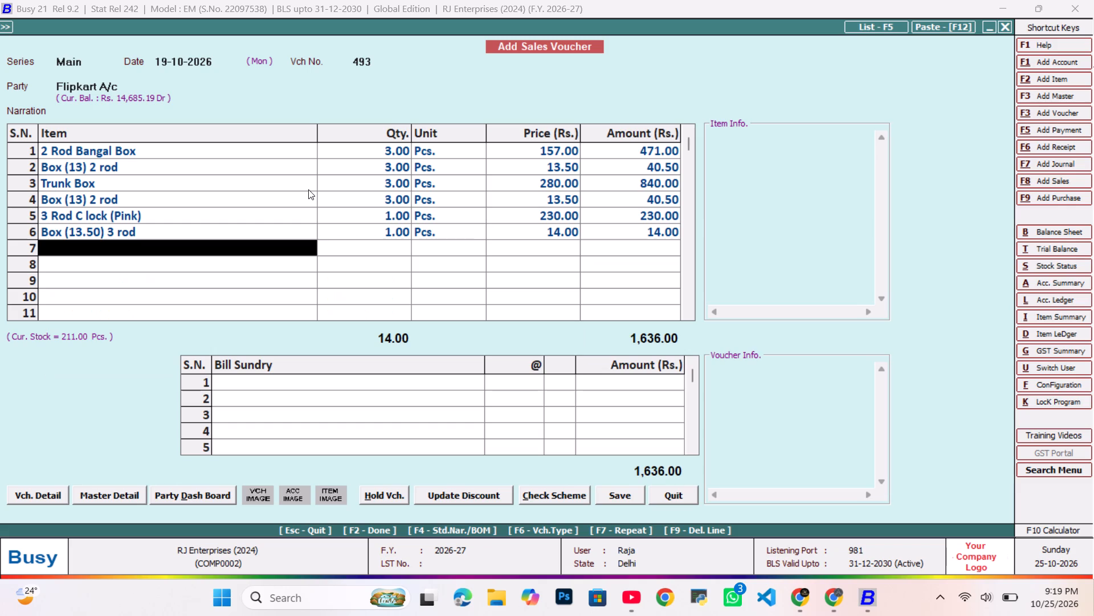
Add Tshirt (65) with quantity 1 Pcs. as the seventh item, keeping its default price.
type("ts")
key("Return")
key("Return")
type("11")
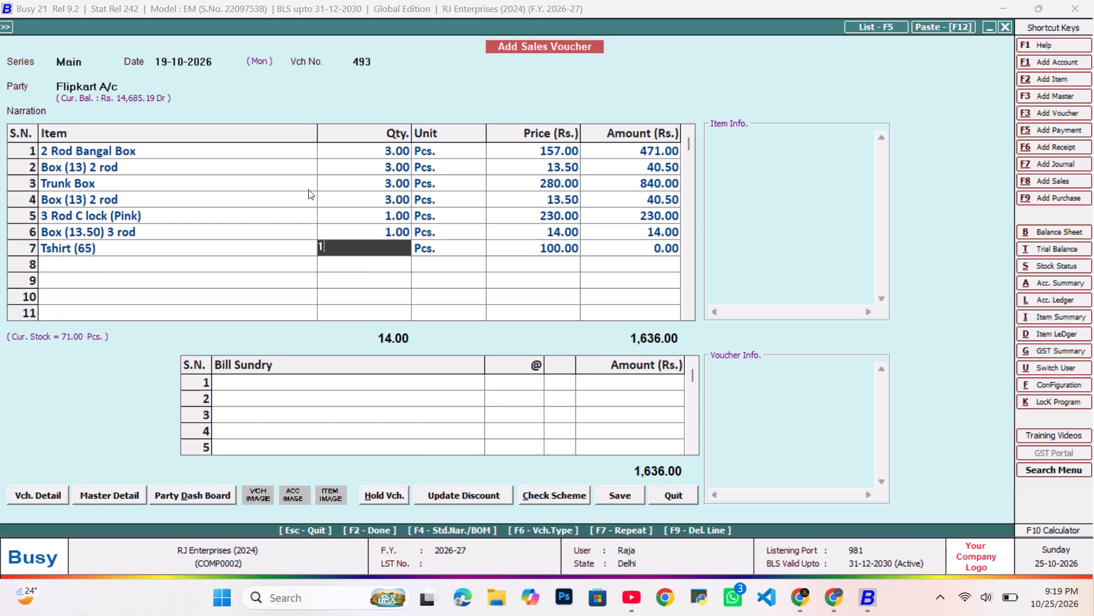
key("Return")
key("Return")
key("Return")
key("Return")
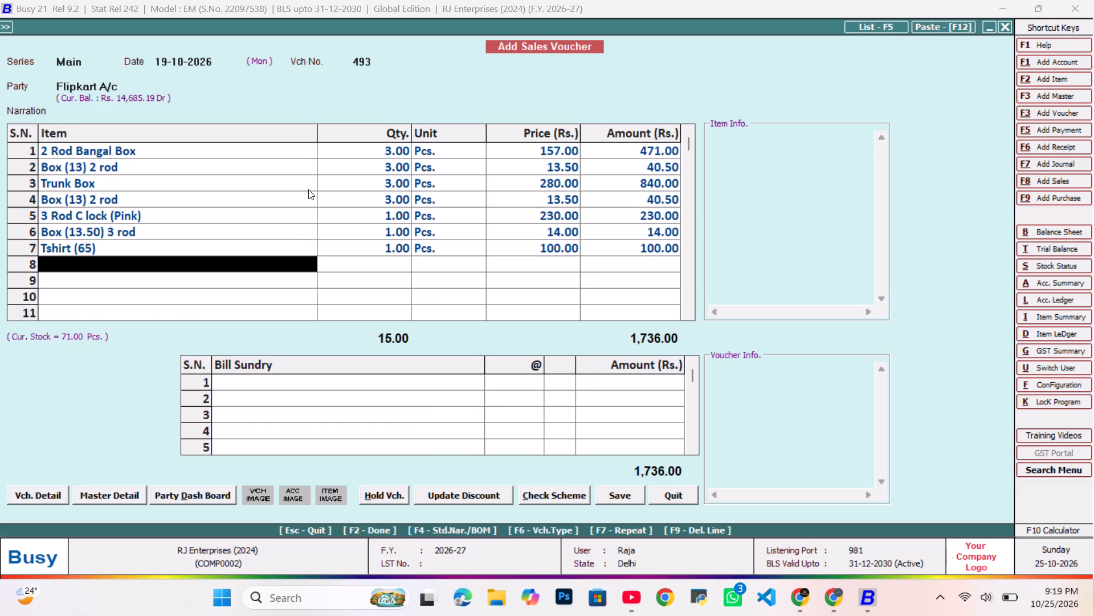
Save the Flipkart sales voucher and return to the last entry of the Sales ledger.
key("F2")
key("Tab")
key("F2")
key("Return")
key("Escape")
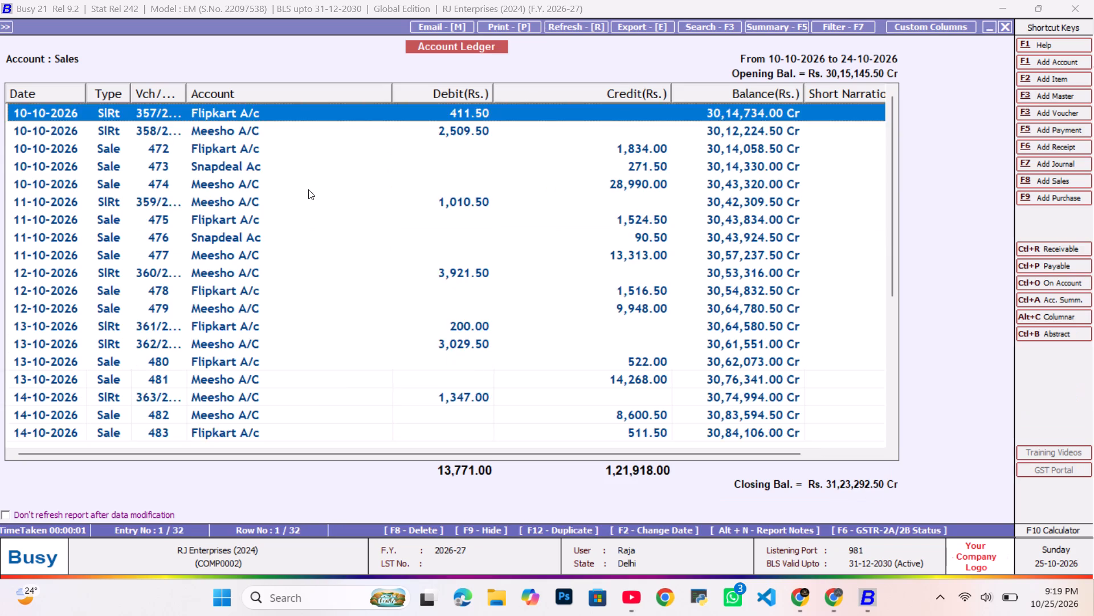
key("End")
Start a new sales voucher in series Main dated 19-10-2026 for the party Meesho A/C.
key("alt+F8")
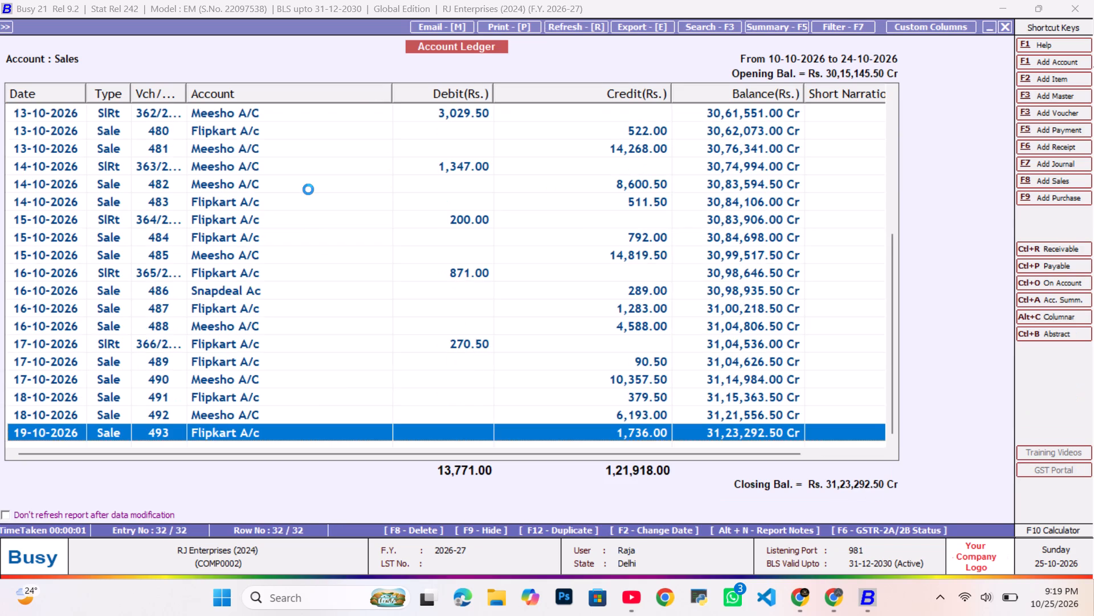
key("Return")
key("Tab")
key("Return")
key("Tab")
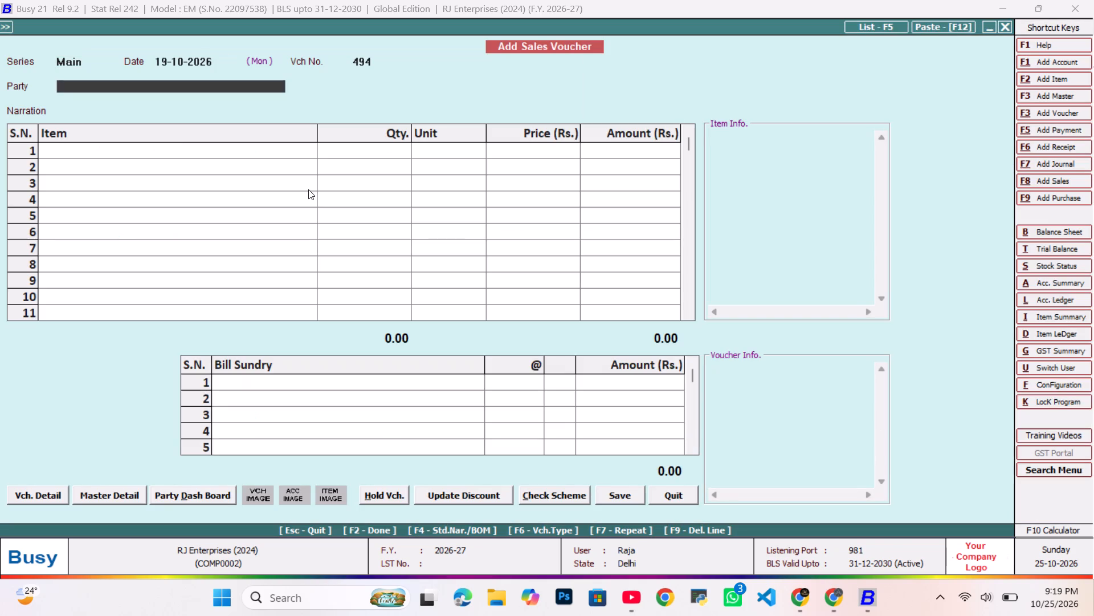
type("mee")
key("Return")
key("Tab")
key("Return")
key("Tab")
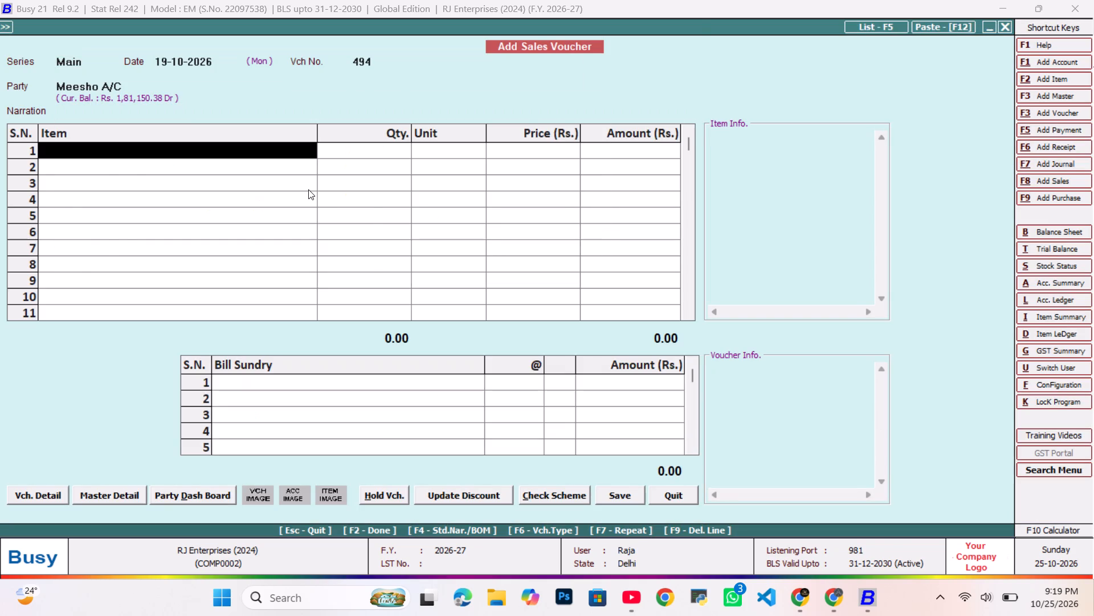
Add 1 Rod Bangal Box with quantity 23 Pcs. as the first item, keeping its default price.
type("11")
key("Return")
key("Return")
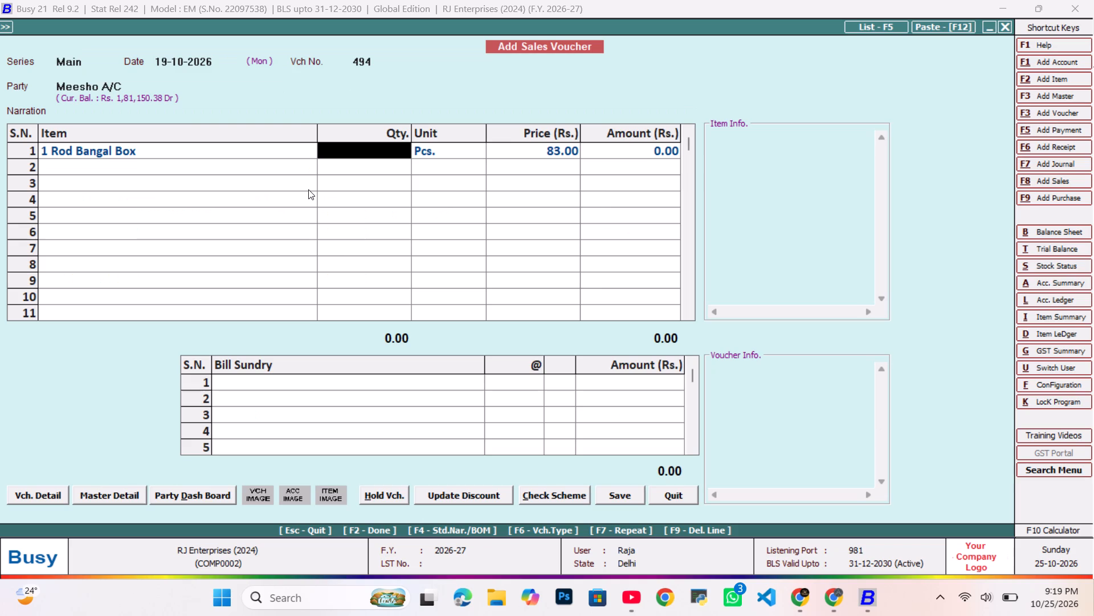
type("223")
key("Return")
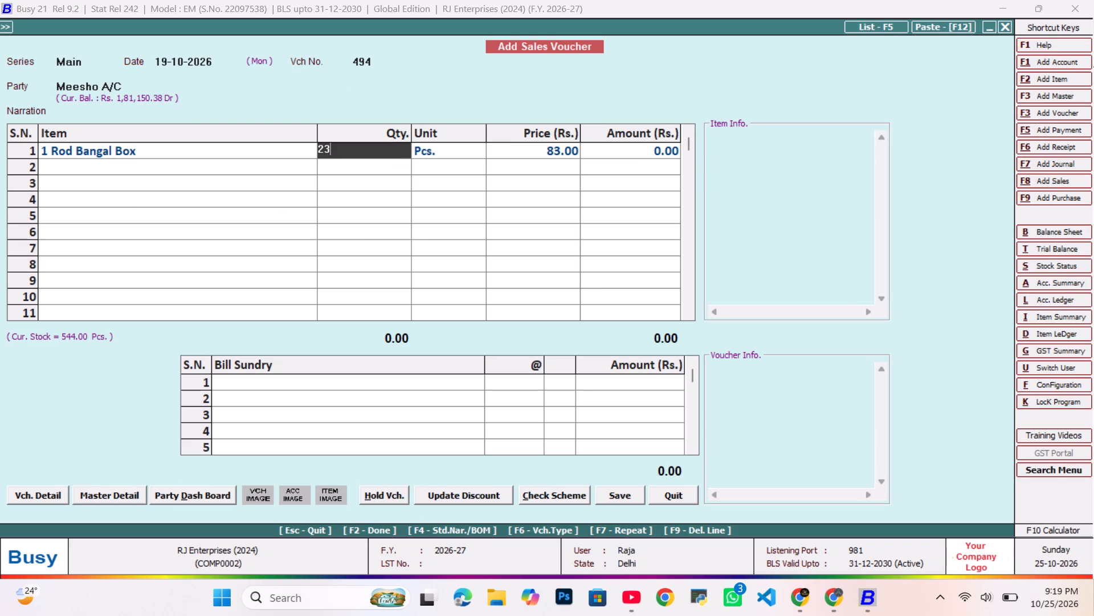
key("Return")
key("Return")
key("Return")
Add Box (7) 1 rod with quantity 23 Pcs. as the second item, keeping its default price.
type("77")
key("Return")
key("Return")
type("223")
key("Return")
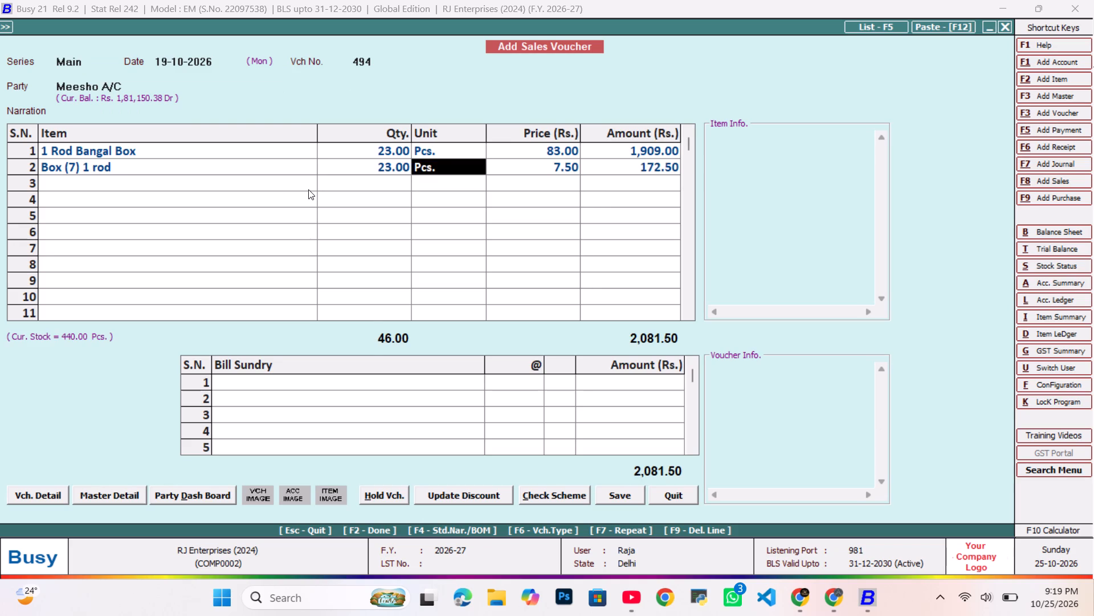
key("Return")
key("Return")
key("Return")
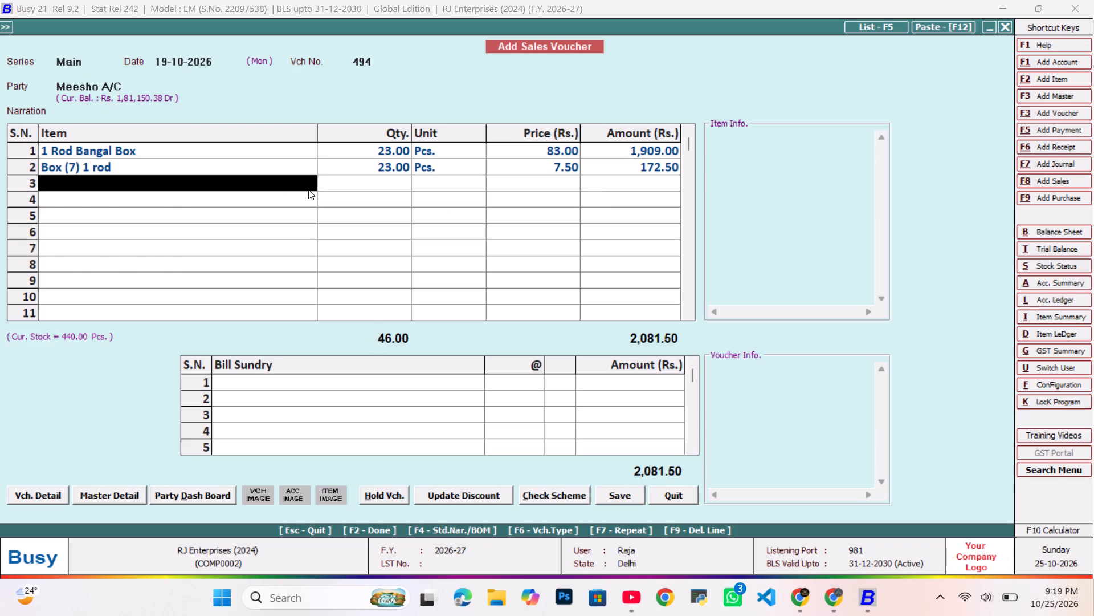
Add 4 Rod Bangal Box with quantity 1 Pcs. as the third item, keeping its default price.
type("44")
key("Return")
key("Return")
type("11")
key("Return")
key("Return")
key("Return")
key("Return")
Add Box (15) 4 rod with quantity 1 Pcs. as the fourth item, keeping its default price.
type("115")
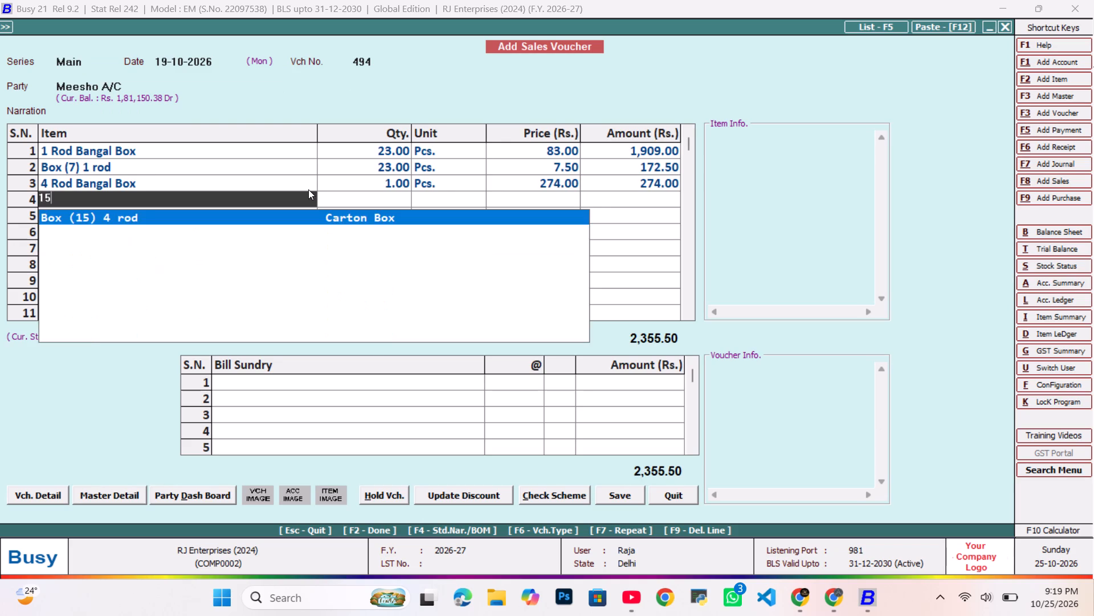
key("Return")
key("Return")
type("11")
key("Return")
key("Return")
key("Return")
key("Return")
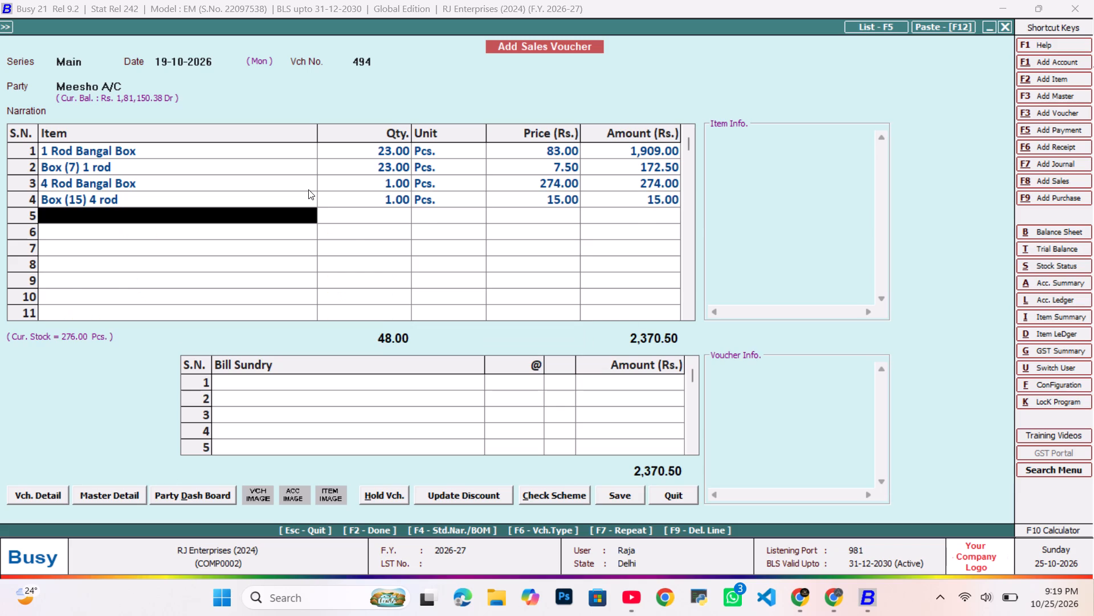
Add 2 Rod Bangal Box with quantity 3 Pcs. as the fifth item, keeping its default price.
type("22")
key("Return")
key("Return")
type("33")
key("Return")
key("Return")
key("Return")
key("Return")
Add Box (13) 2 rod with quantity 3 Pcs. as the sixth item, keeping its default price.
type("113")
key("Down")
key("Return")
key("Return")
type("33")
key("Return")
key("Return")
key("Return")
key("Return")
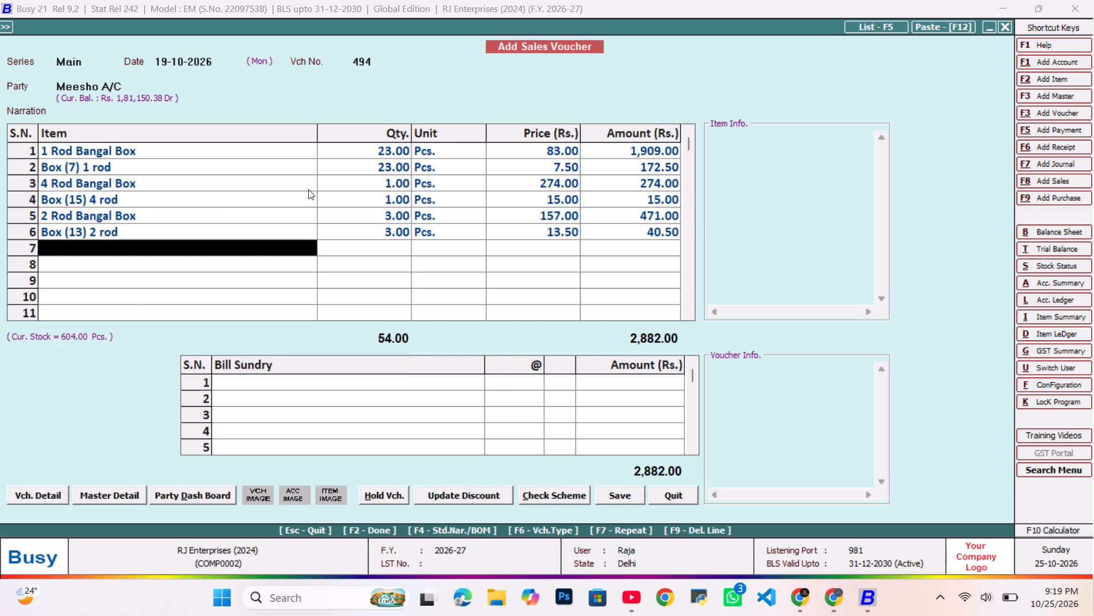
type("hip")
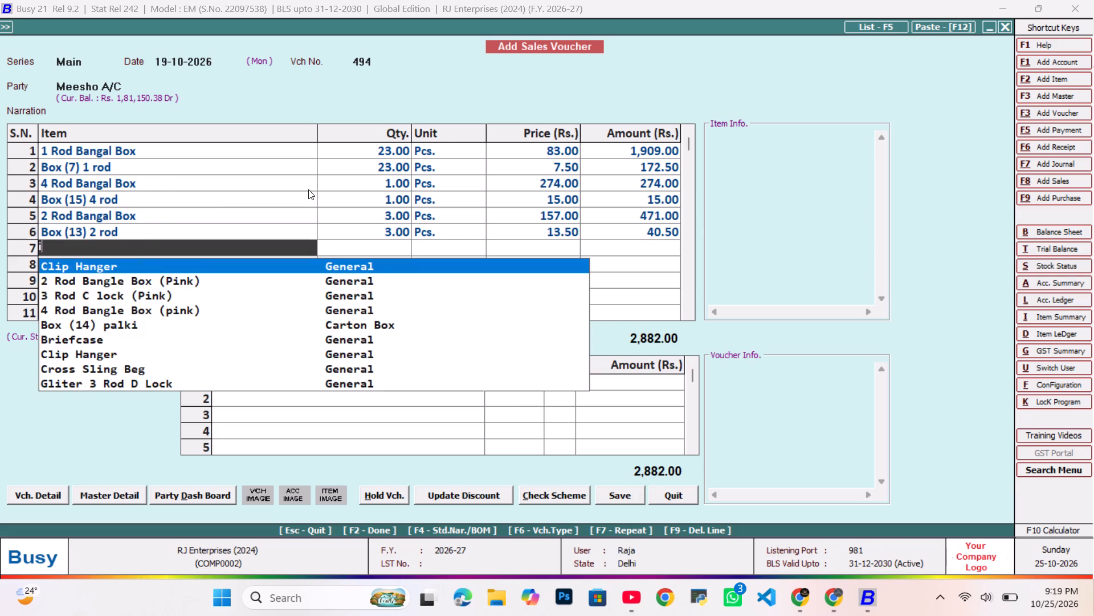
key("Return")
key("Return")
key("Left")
Add Hipe Flask with quantity 3 Pcs. as the seventh item, keeping its default price.
type("hho")
type("ip")
key("Return")
key("Return")
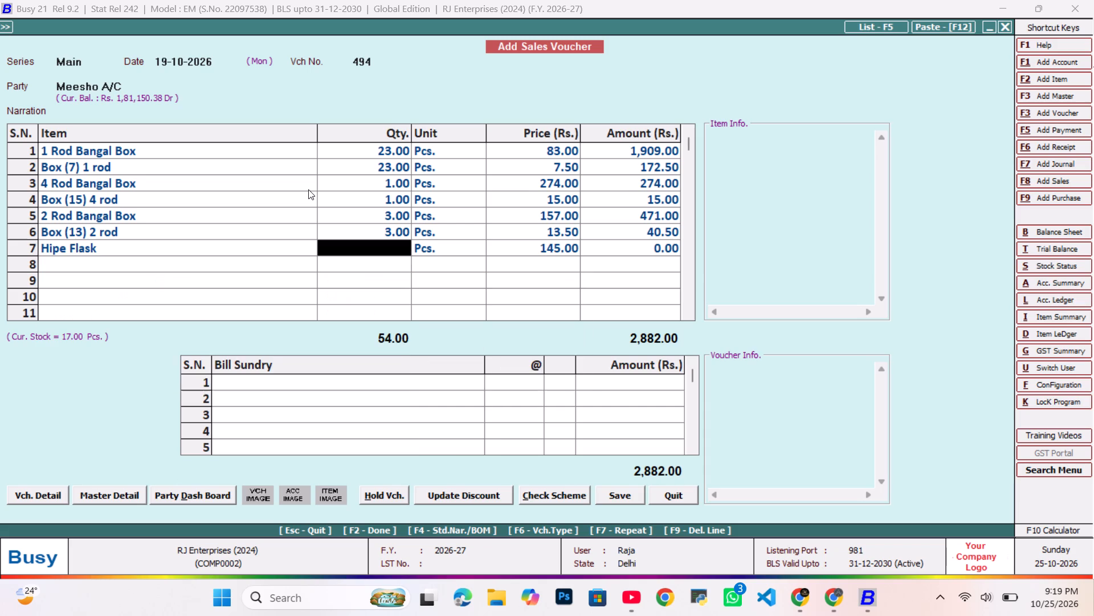
type("33")
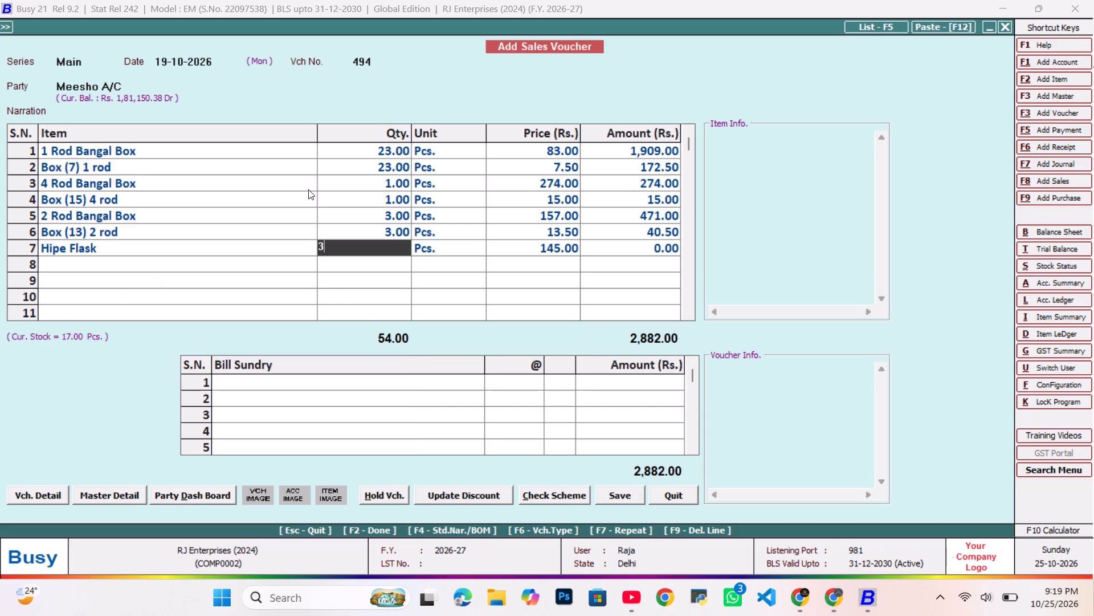
key("Return")
key("Return")
key("Return")
key("Return")
Add Quach Beg Black with quantity 5 Pcs. as the eighth item, keeping its default price.
key("b")
key("b")
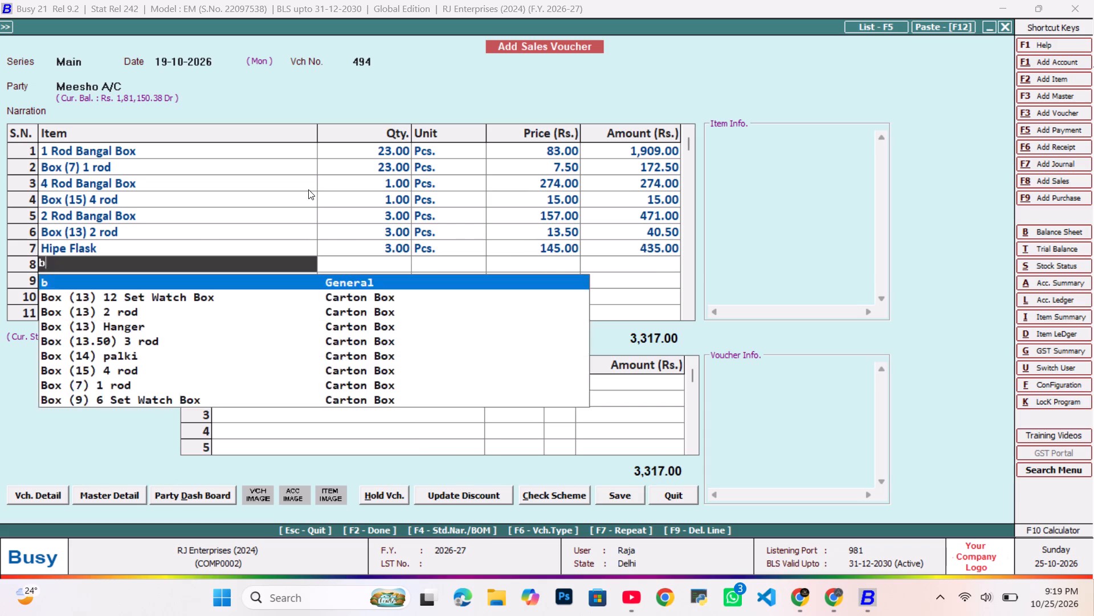
key("Return")
key("Return")
type("55")
key("Return")
key("Return")
key("Return")
key("Return")
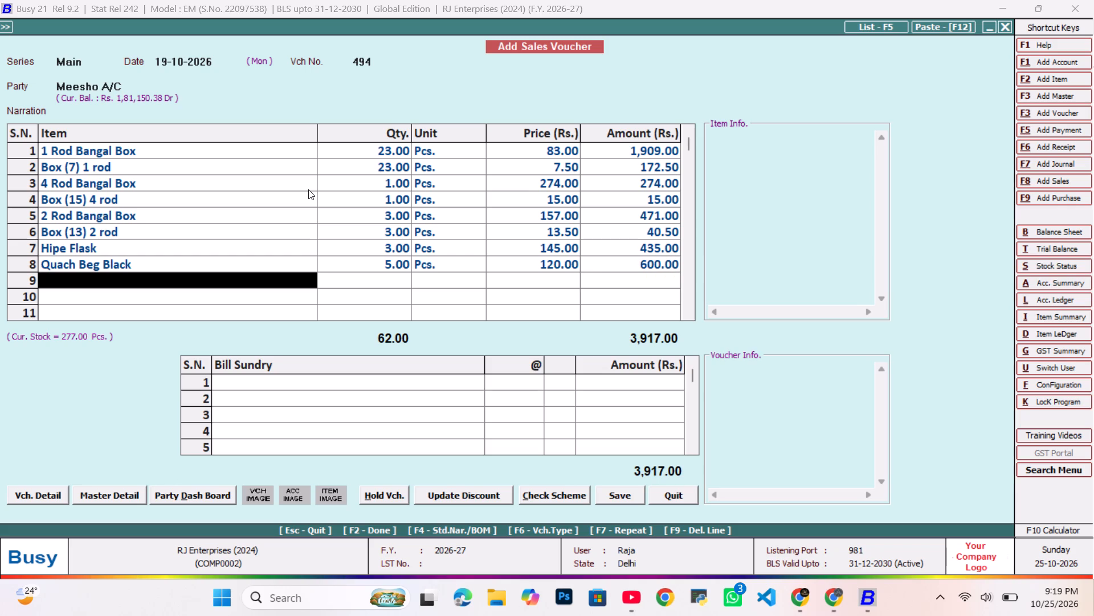
Add 2 Rod Bangle Box (Pink) with quantity 2 Pcs. as the ninth item, keeping its default price.
type("pin")
key("Down")
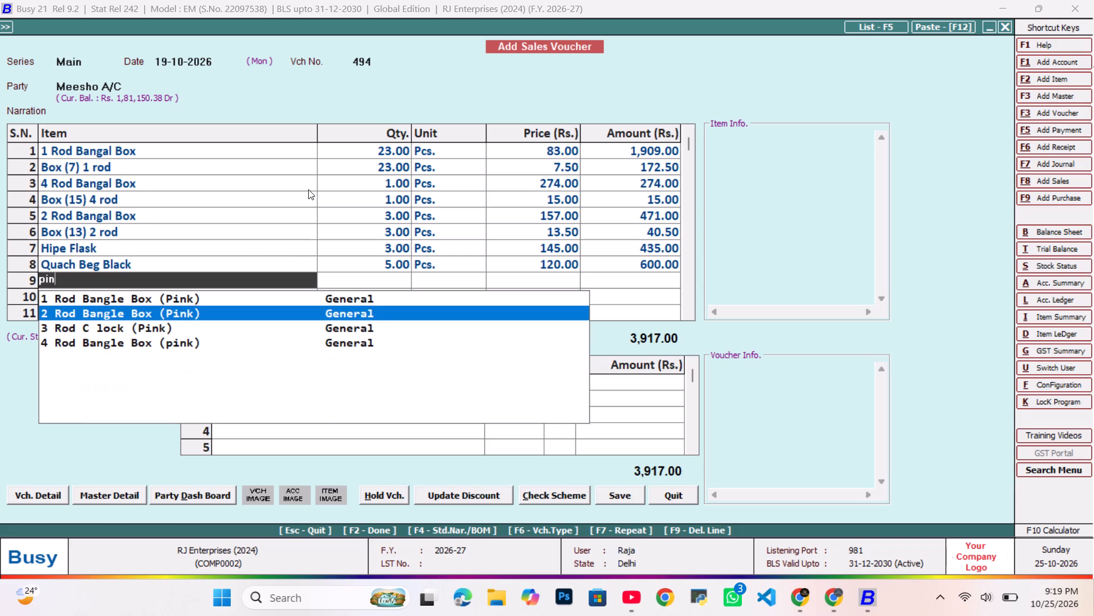
key("Return")
key("Return")
type("22")
key("Return")
key("Return")
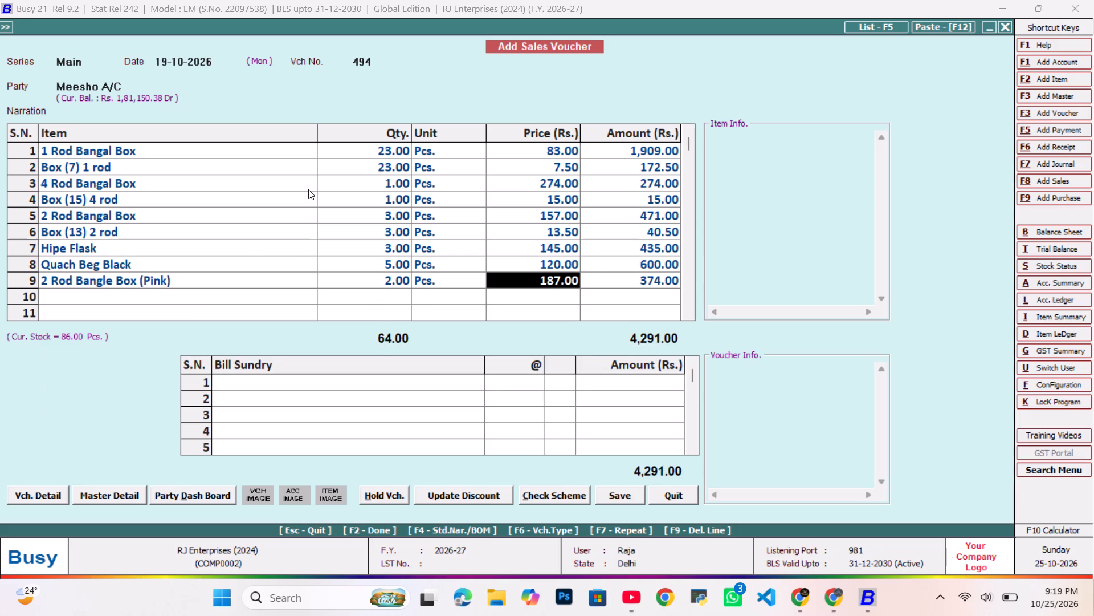
key("Return")
key("Return")
Add Box (13) 2 rod with quantity 2 Pcs. as the tenth item, keeping its default price.
type("113")
key("Down")
key("Return")
key("Return")
type("22")
key("Return")
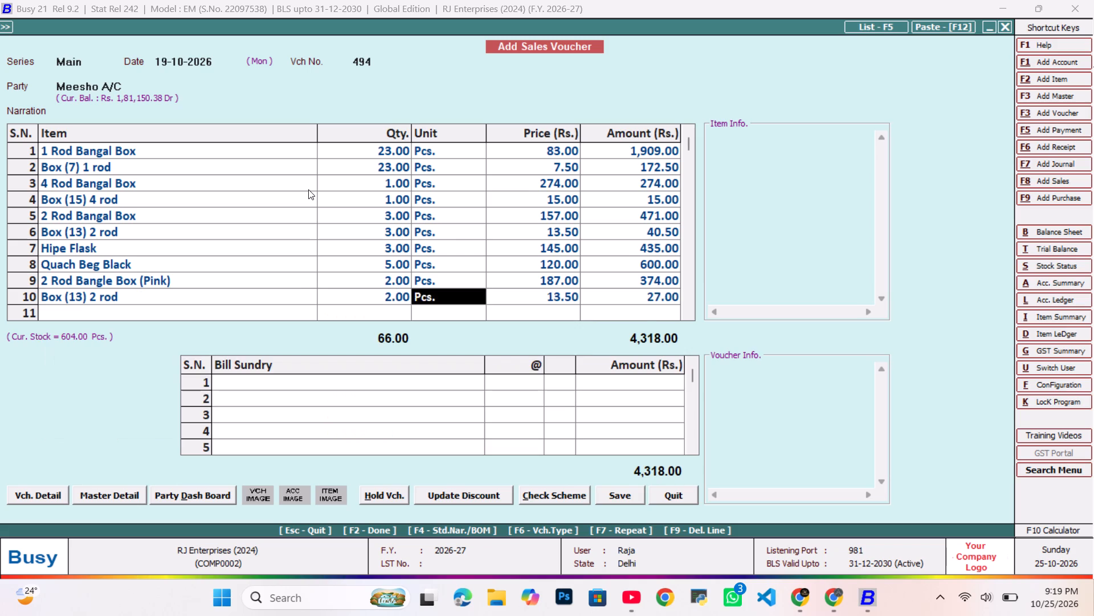
key("Return")
key("Return")
key("Return")
Add Tshirt (65) with quantity 13 Pcs. as the eleventh item, keeping its default price.
type("ts")
key("Return")
key("Return")
type("113")
key("Return")
key("Return")
key("Return")
Save the Meesho sales voucher without bill sundries and return to the last entry of the Sales account ledger.
key("F2")
key("Tab")
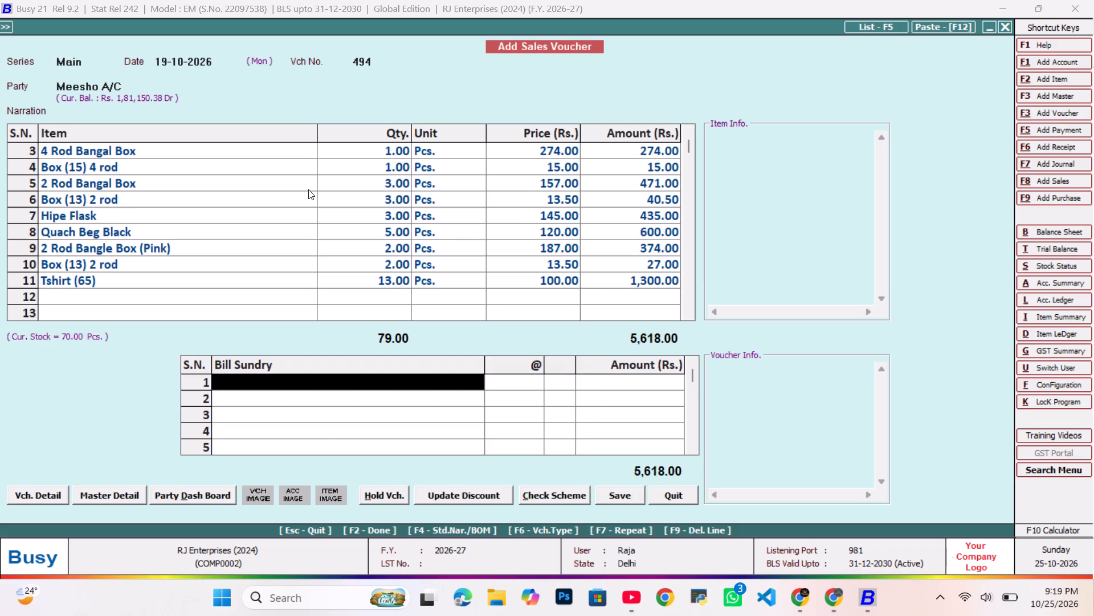
key("F2")
key("Return")
key("Escape")
key("End")
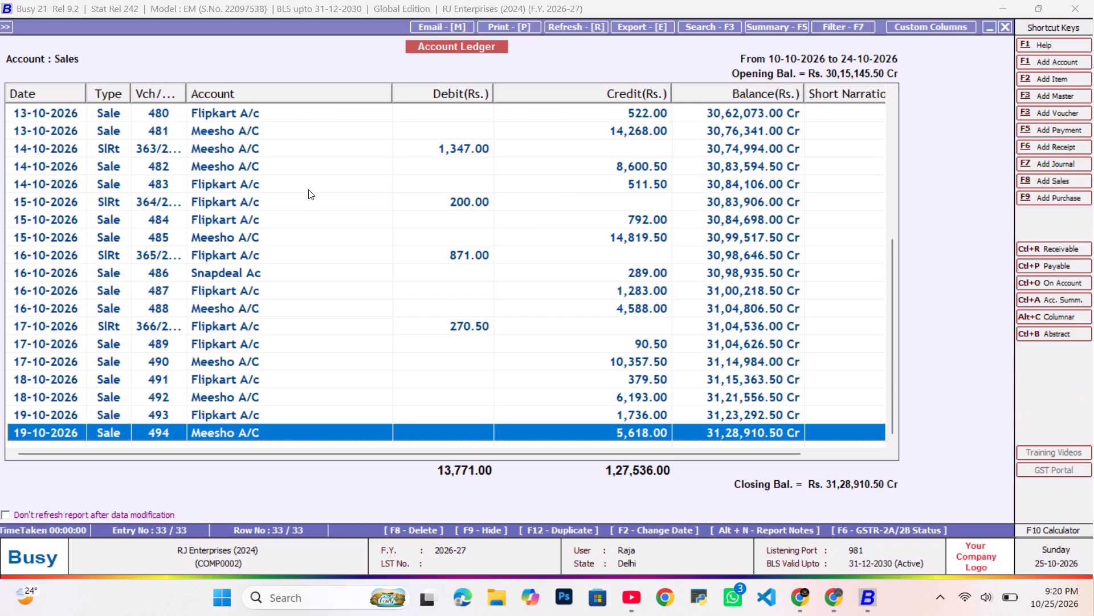
Start a new sales return (credit note) voucher in the Main series and date it 19-10-2026.
key("alt+F3")
key("Down")
key("Down")
key("Return")
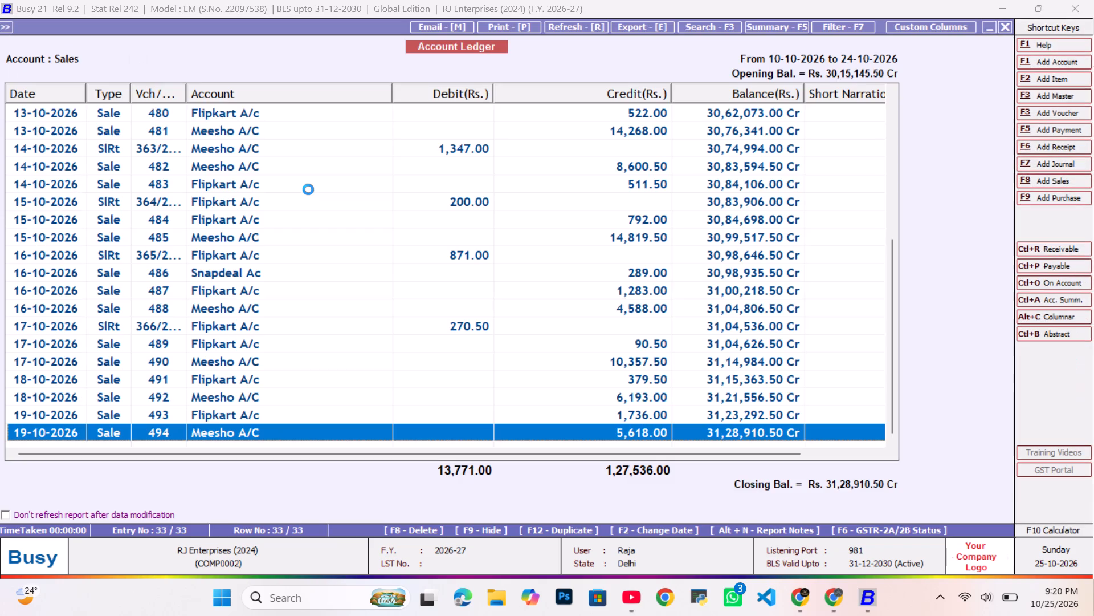
key("Return")
key("Tab")
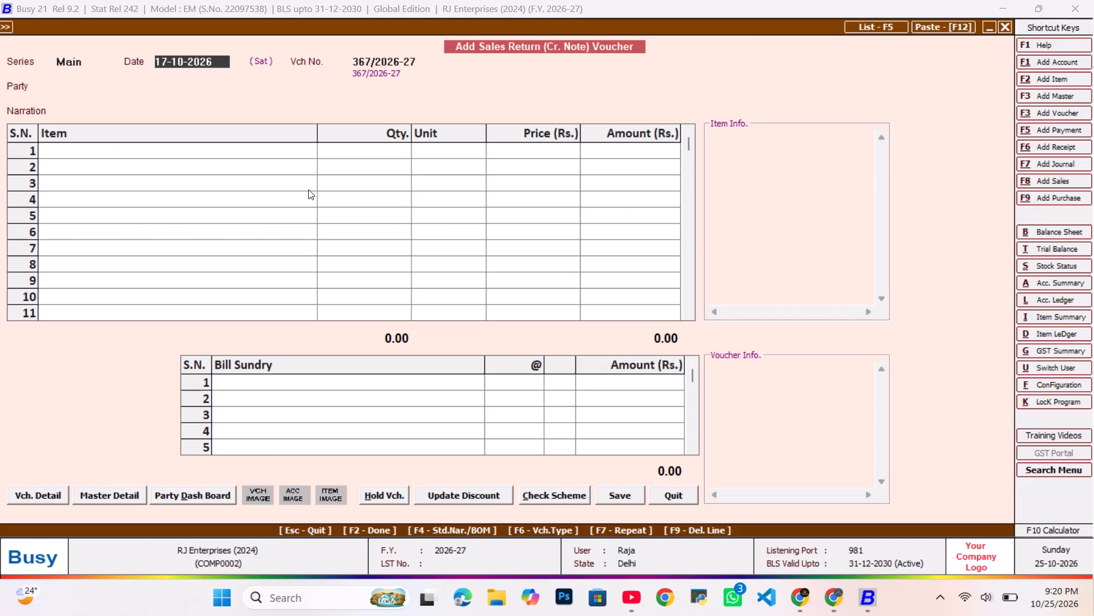
type("19")
key("Return")
key("Tab")
key("Escape")
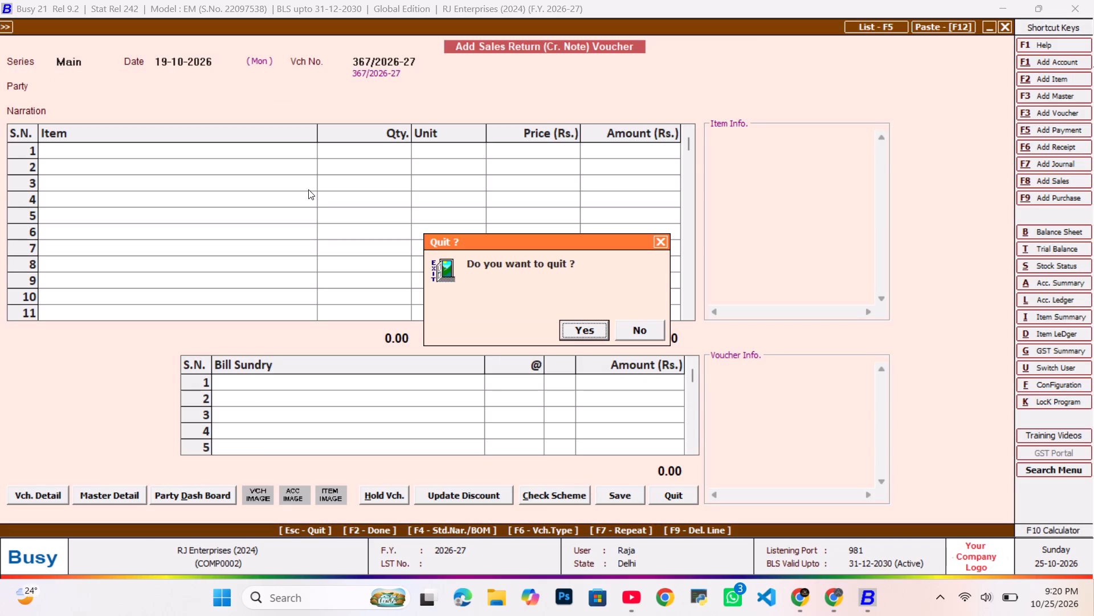
key("Right")
key("Return")
Set the sales return's party to Flipkart A/c and leave the narration empty.
type("fli")
key("Return")
key("Tab")
key("Return")
key("Tab")
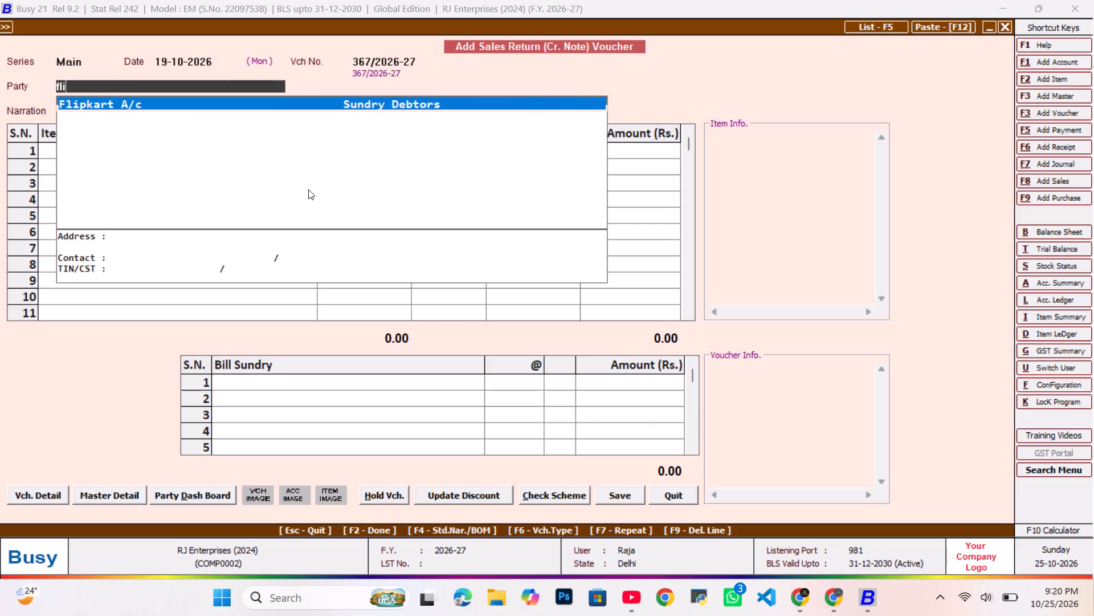
key("Return")
key("Tab")
key("Return")
key("Tab")
key("Return")
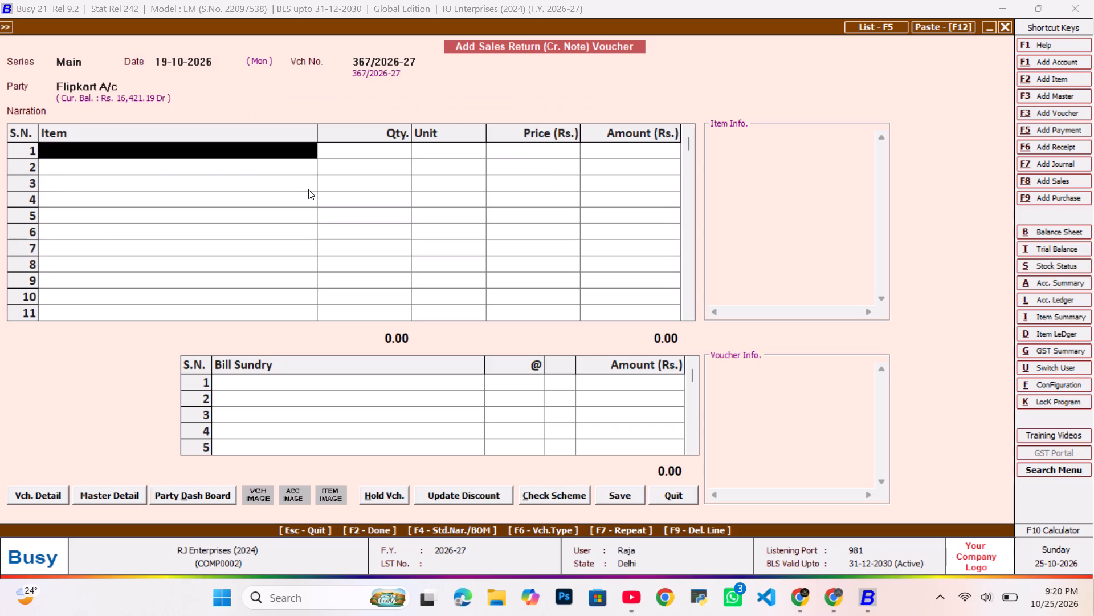
Add 2 Rod Bangal Box with quantity 1 Pcs. as the first returned item, keeping its default price.
type("22")
key("Return")
key("Return")
type("11")
key("Return")
key("Return")
key("Return")
key("Return")
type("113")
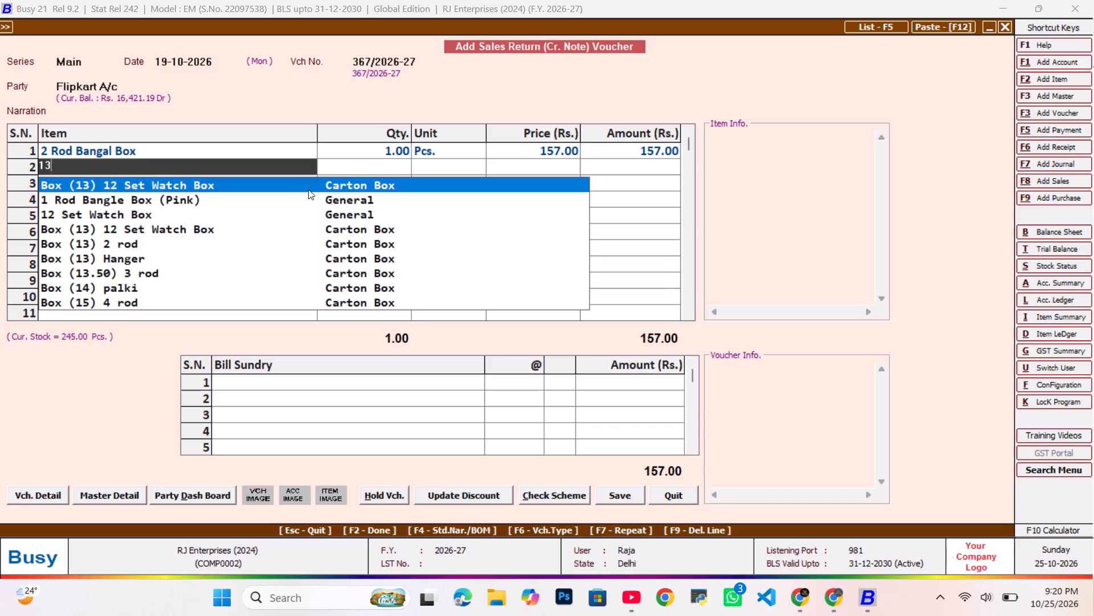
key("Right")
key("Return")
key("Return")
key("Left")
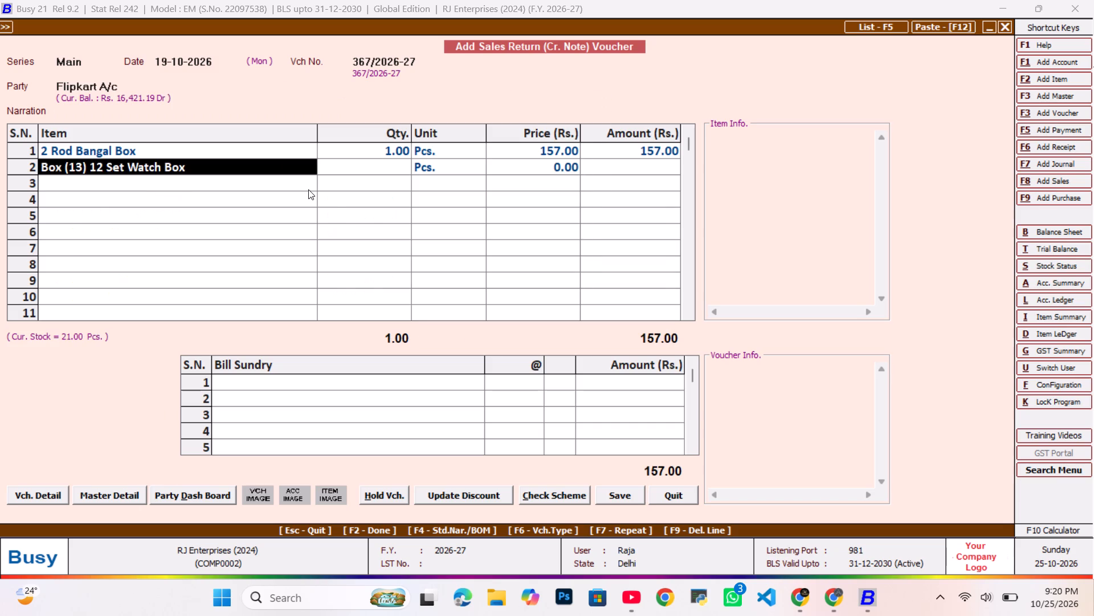
Enter Box (13) 2 rod with quantity 1 Pcs. as the second returned item, keeping its default price.
type("113")
key("Down")
key("Return")
key("1")
key("Return")
type("11")
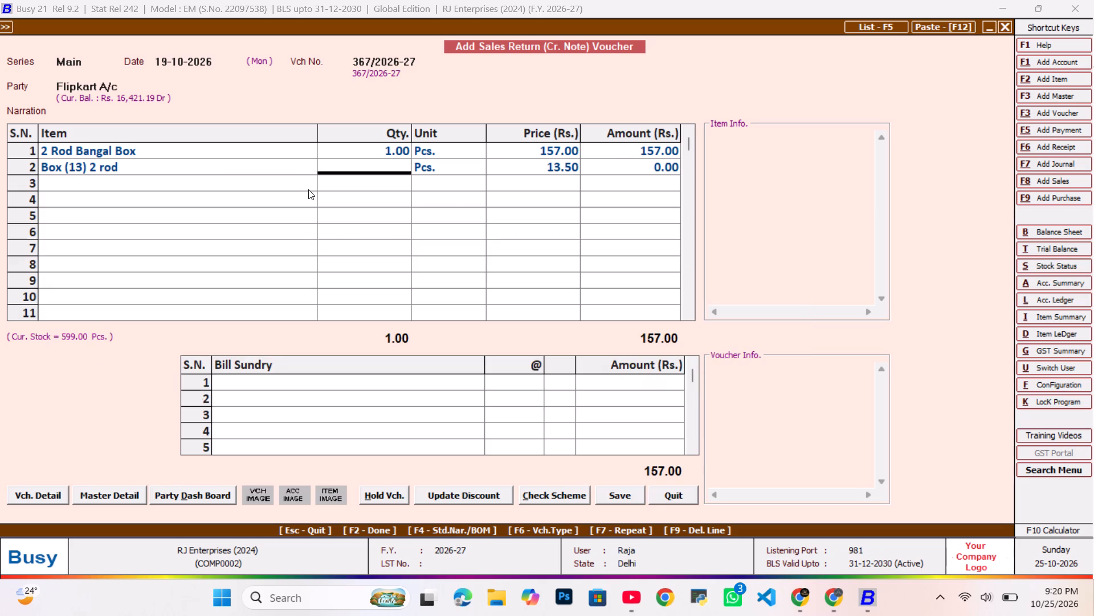
key("Return")
key("Return")
key("Return")
key("Return")
Add Tshirt (65) with quantity 3 Pcs. as the third returned item, keeping its default price.
type("ts")
key("Return")
key("Return")
type("33")
key("Return")
key("Return")
key("Return")
key("Return")
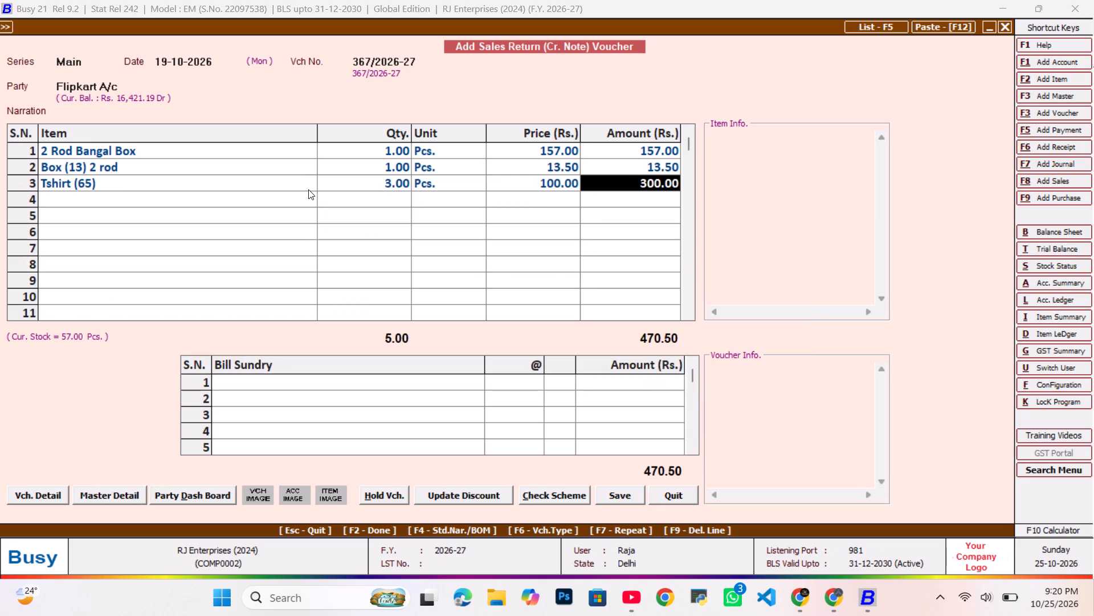
Save the Flipkart sales return voucher without bill sundries and go to the last entry of the Sales ledger.
key("F2")
key("Tab")
key("F2")
key("Return")
key("End")
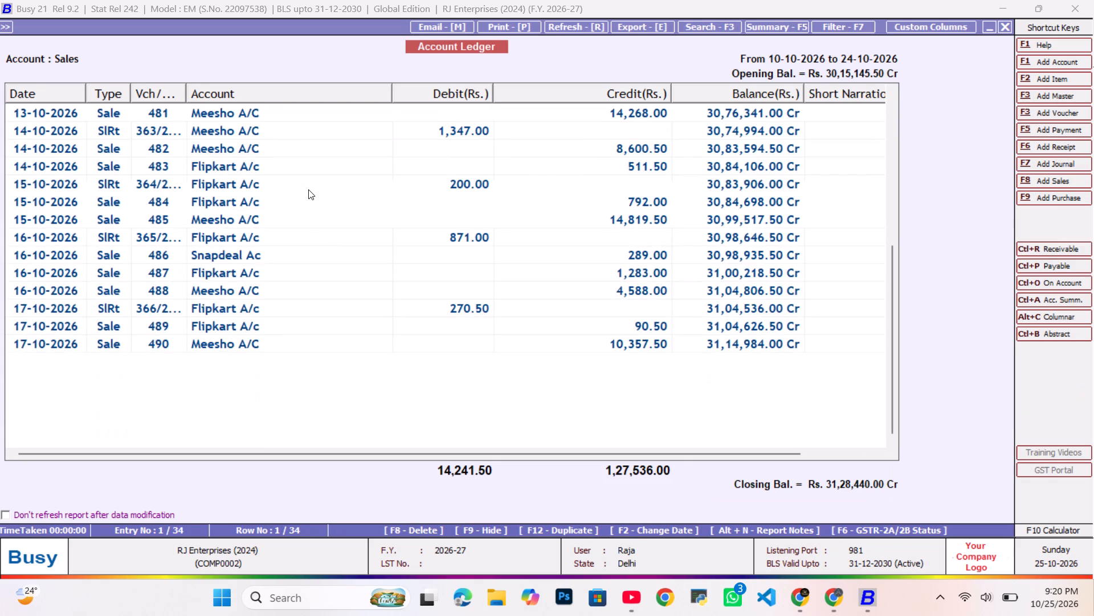
Start another sales return (credit note) voucher in the Main series, keeping the date 19-10-2026.
key("alt+F3")
key("Down")
key("Down")
key("Return")
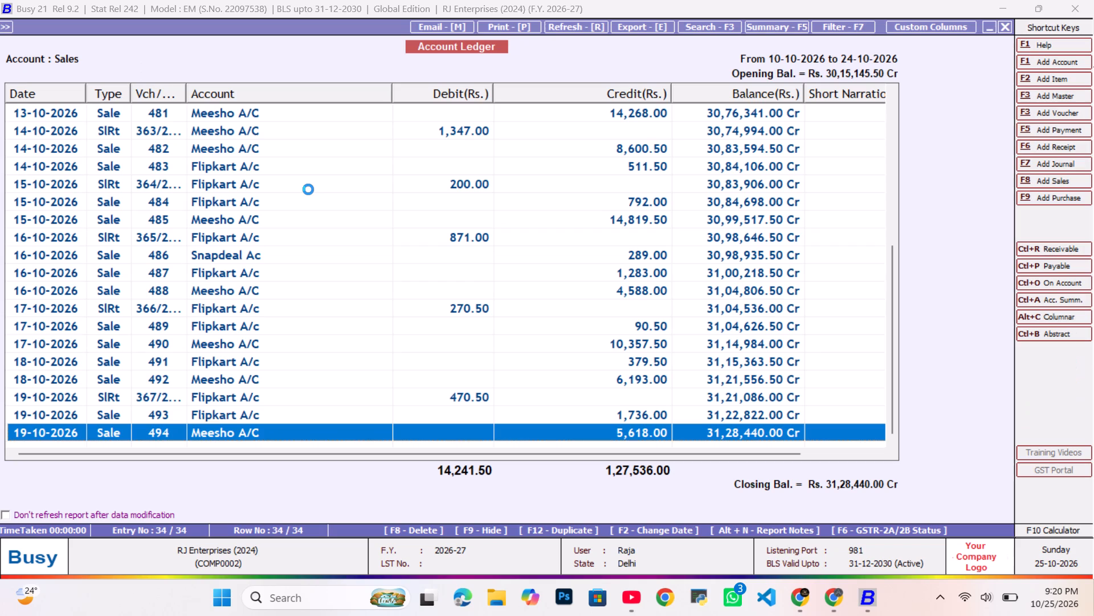
key("Return")
key("Tab")
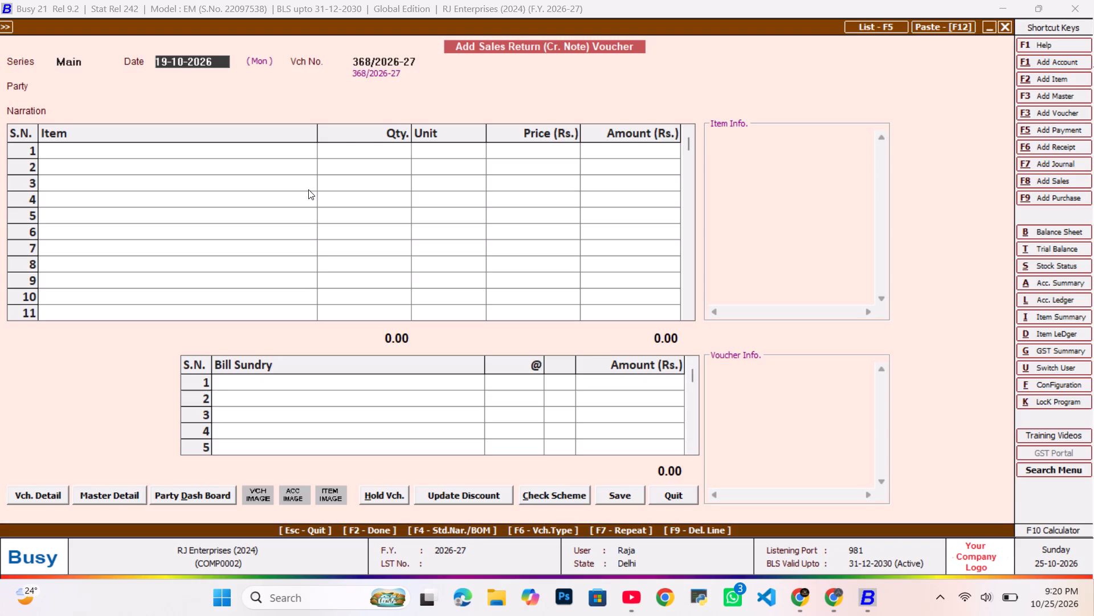
key("Return")
key("Tab")
Set the sales return's party to Meesho A/C and leave the narration empty.
type("mee")
key("Return")
key("Tab")
key("Return")
key("Tab")
key("Return")
key("Tab")
key("Return")
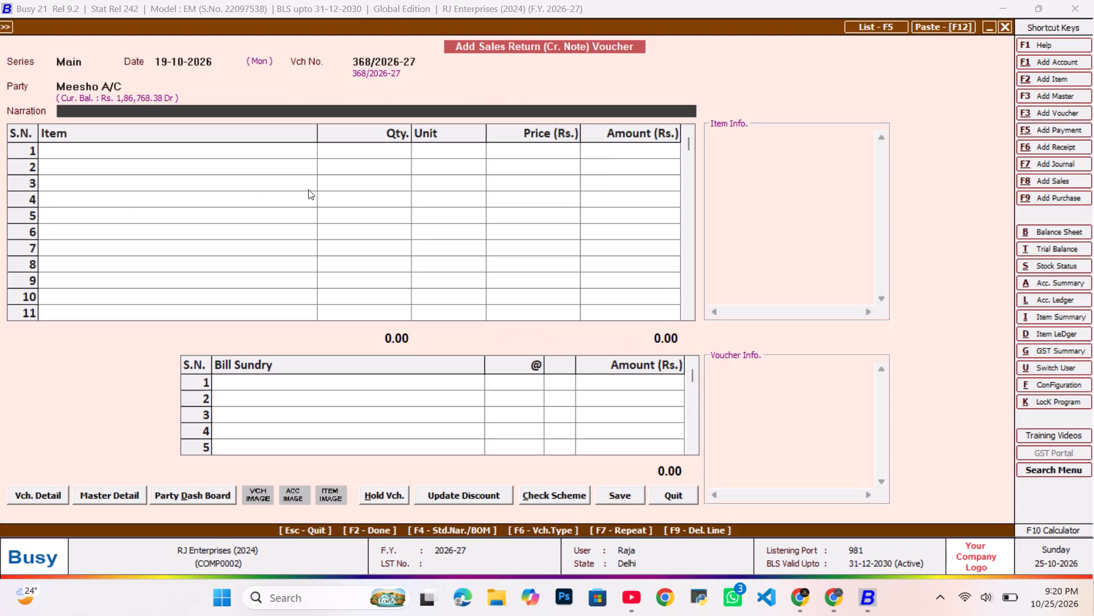
key("Return")
key("Tab")
Add 3 Rod Bangal Box with quantity 4 Pcs. as the first returned item, keeping its default price.
type("33")
key("Return")
key("Return")
type("44")
key("Return")
key("Return")
key("Return")
key("Return")
Add Box (13.50) 3 rod with quantity 3 Pcs. as the second returned item, keeping its default price.
type("113")
key("Down")
key("Down")
key("Down")
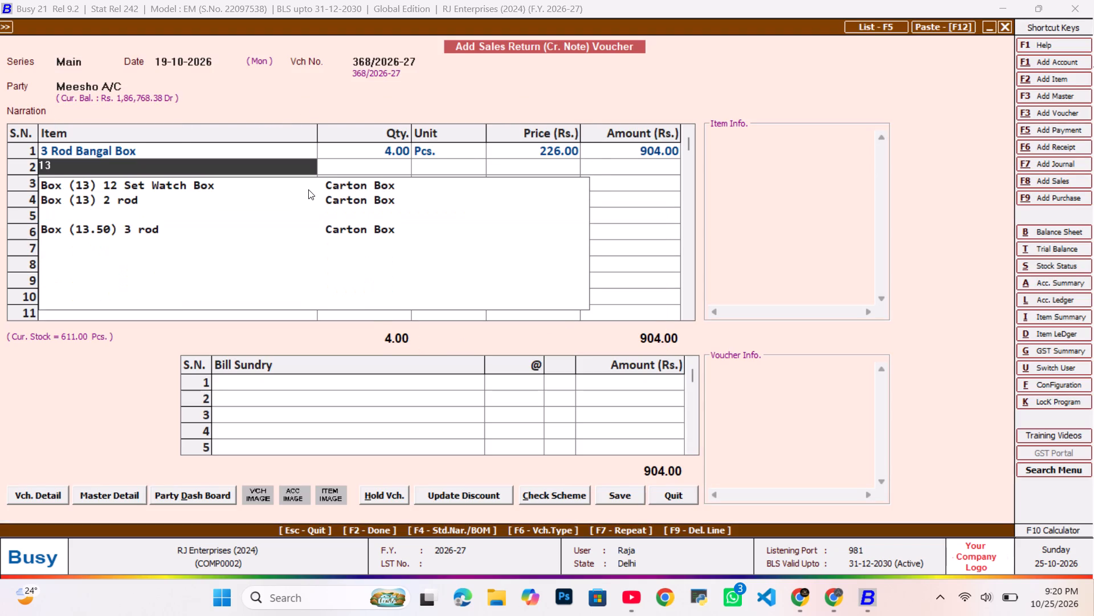
key("Return")
key("Return")
type("33")
key("Return")
key("Return")
key("Return")
key("Return")
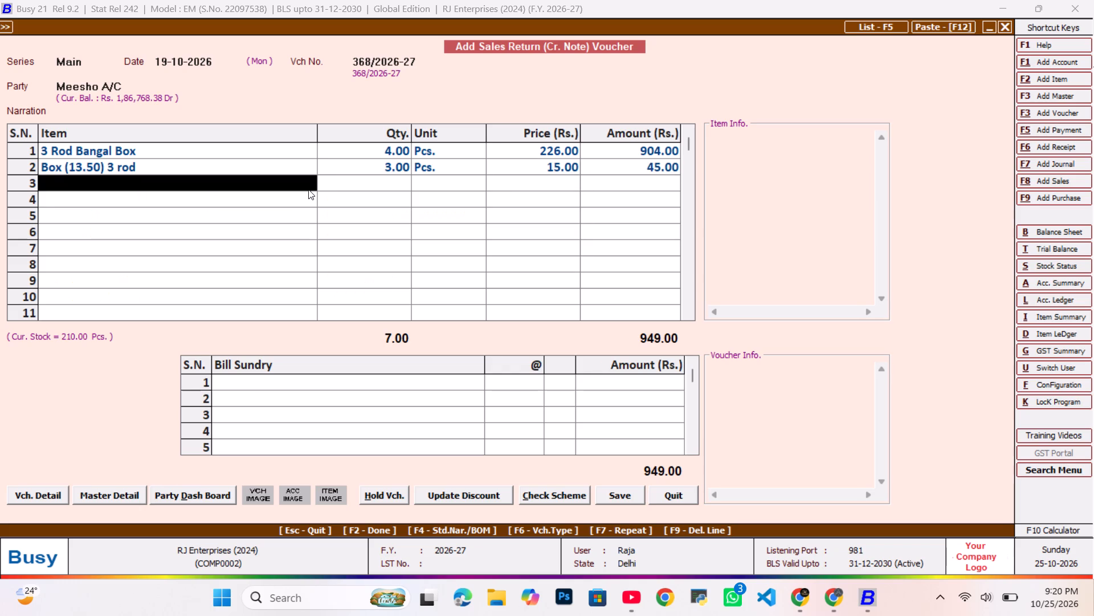
Add 4 Rod Bangal Box with quantity 2 Pcs. as the third returned item, keeping its default price.
type("44")
key("Return")
key("Return")
type("22")
key("Return")
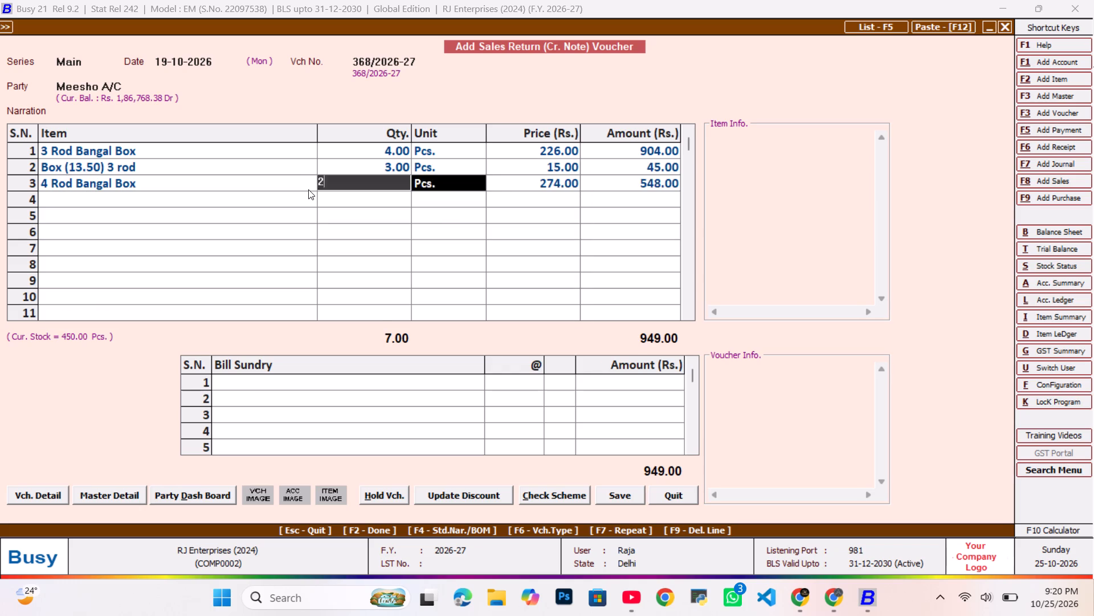
key("Return")
key("Return")
key("Return")
Add Box (15) 4 rod with quantity 2 Pcs. as the fourth returned item, keeping its default price.
type("115")
key("Return")
key("Return")
type("22")
key("Return")
key("Return")
key("Return")
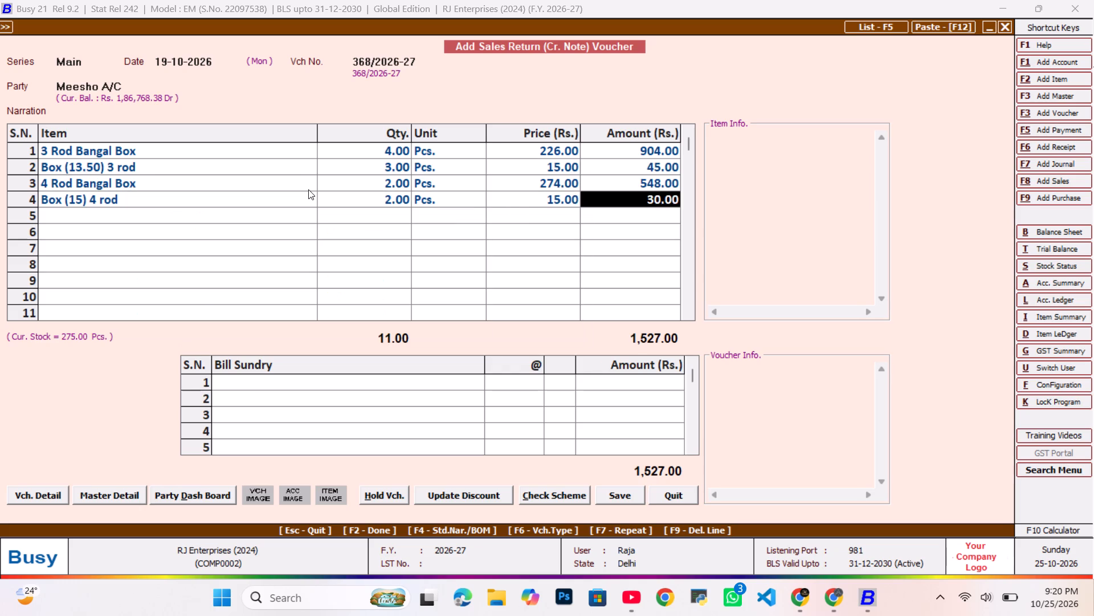
key("Return")
Add 1 Rod Bangal Box with quantity 18 Pcs. as the fifth returned item, keeping its default price.
type("11")
key("Return")
key("Return")
type("118")
key("Return")
key("Return")
key("Return")
key("Return")
Add Box (7) 1 rod with quantity 15 Pcs. as the sixth returned item, keeping its default price.
type("77")
key("Return")
key("Return")
type("115")
key("Return")
key("Return")
key("Return")
key("Return")
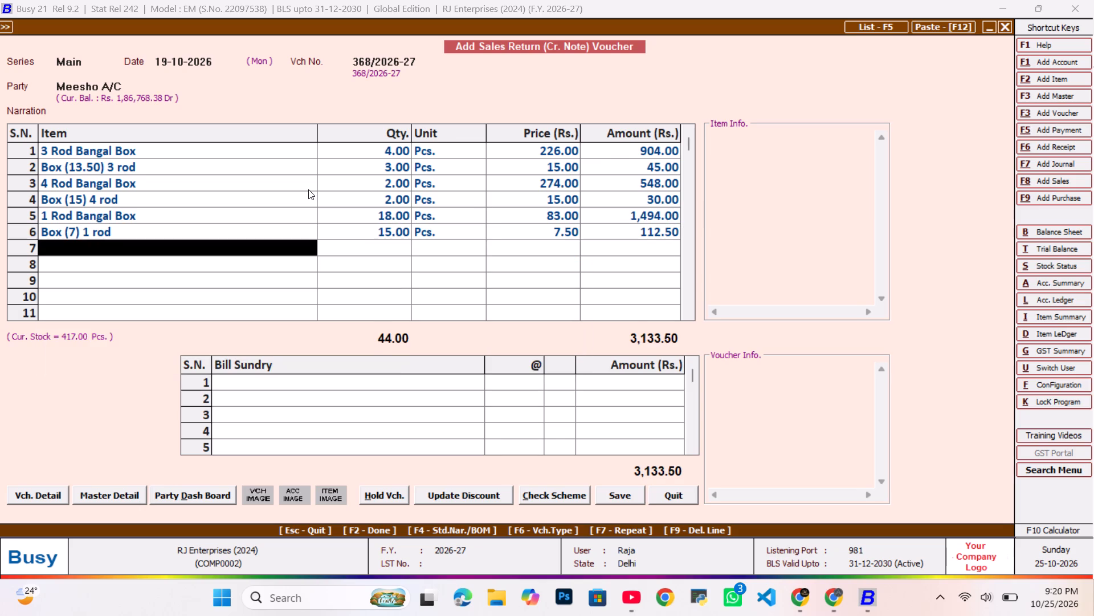
Add Tshirt (65) with quantity 8 Pcs. as the seventh returned item, keeping its default price.
type("ts")
key("Return")
key("Return")
type("88")
key("Return")
key("Return")
key("Return")
key("Return")
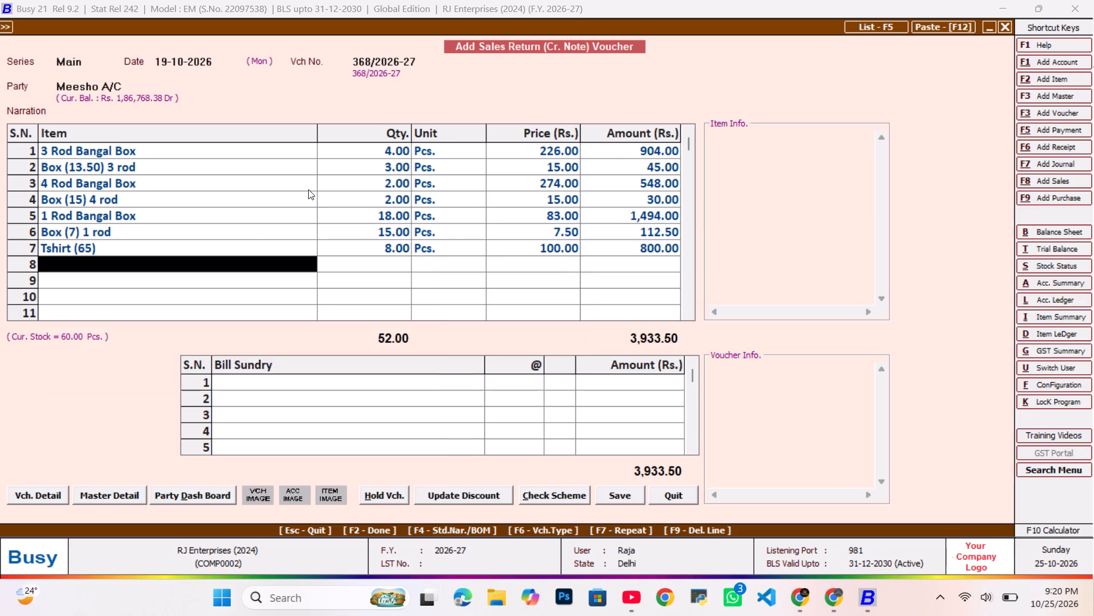
Add Oversized T Shirt with quantity 17 Pcs. as the eighth returned item, keeping its default price.
type("ove")
key("Return")
key("Return")
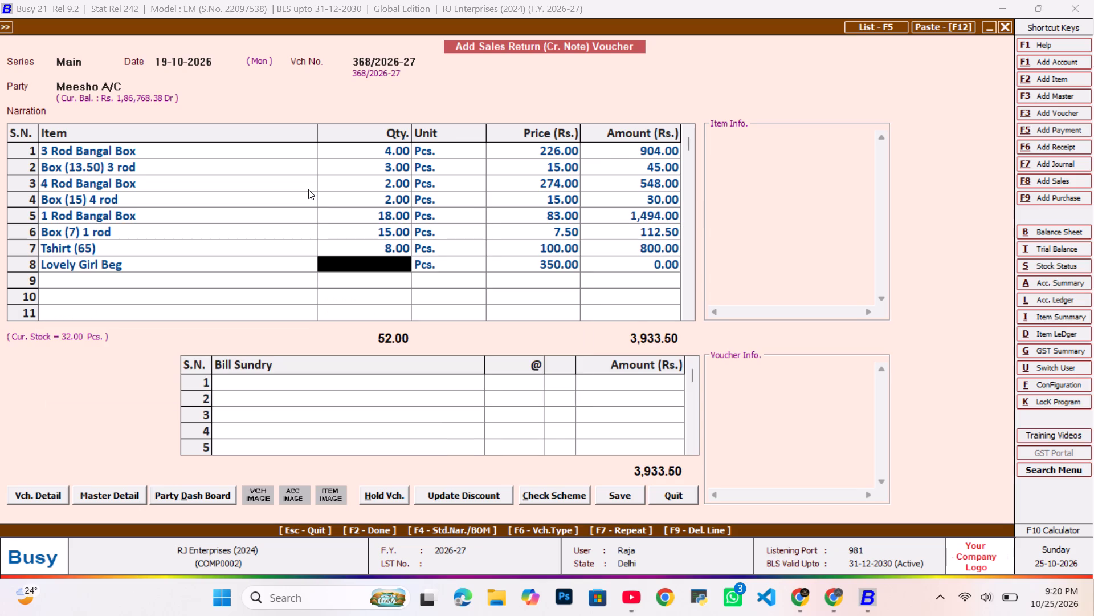
key("Left")
type("ove")
key("Return")
key("Return")
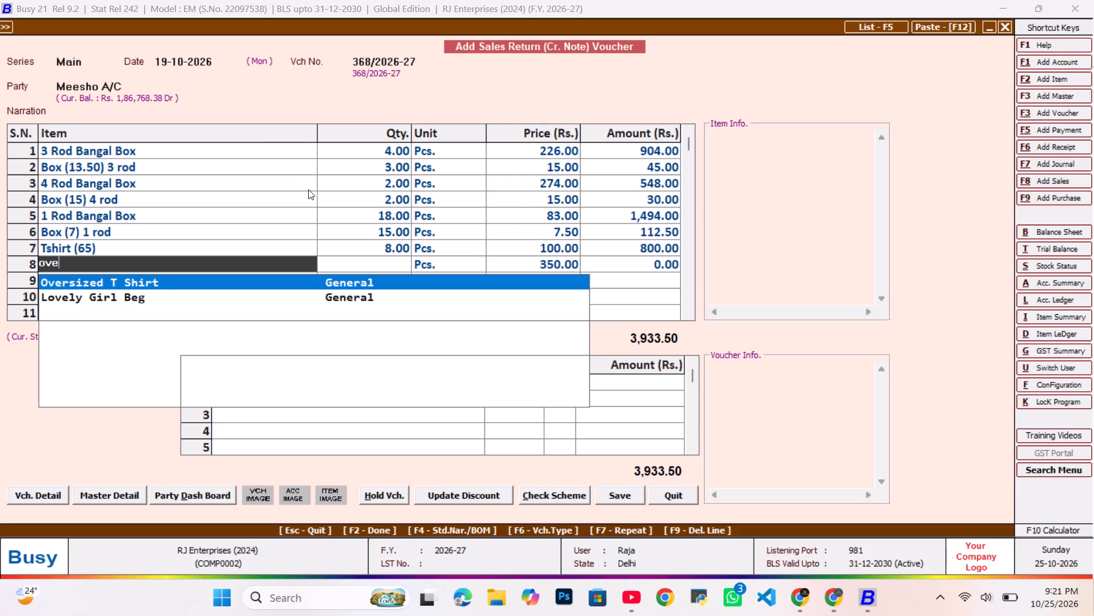
type("117")
key("Return")
key("Return")
key("Return")
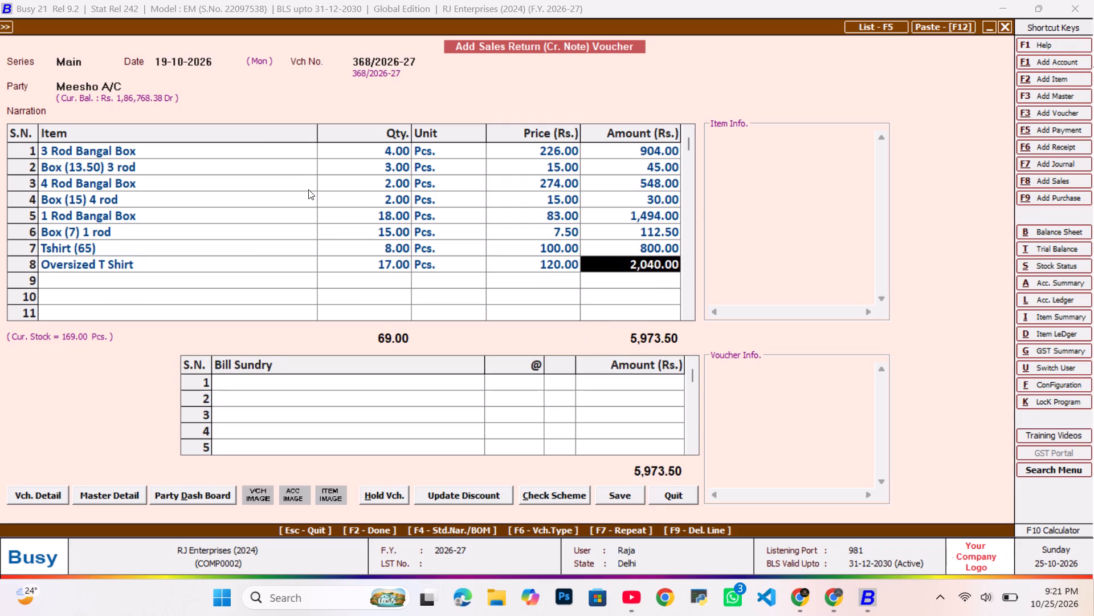
key("Return")
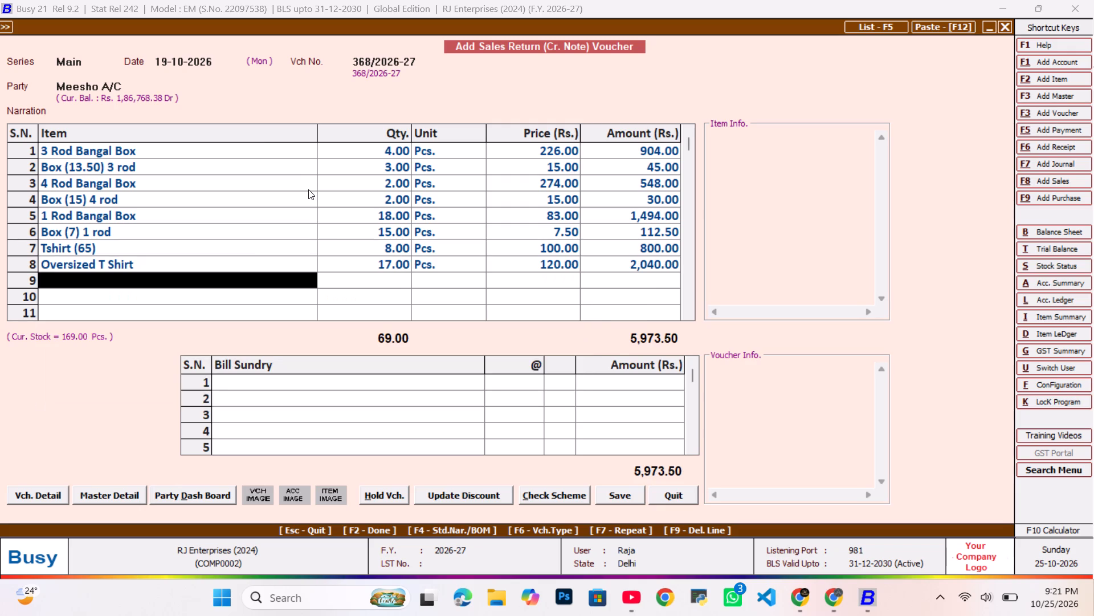
Add Palki Normal with quantity 2 Pcs. as the ninth returned item, keeping its default price.
type("palki")
key("Return")
key("Return")
type("22")
key("Return")
key("Return")
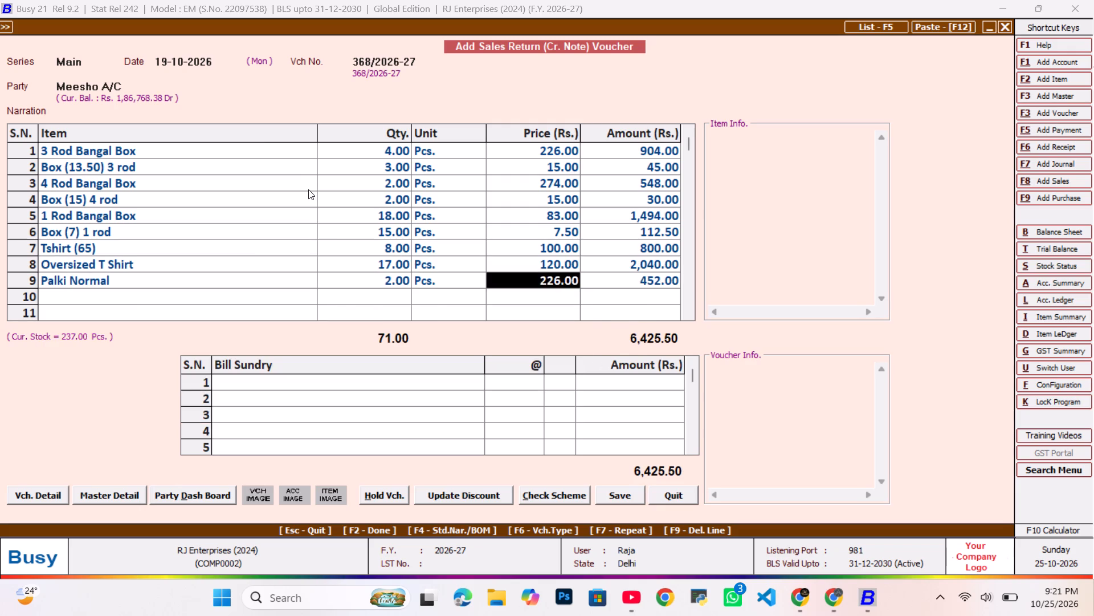
key("Return")
key("Return")
Add Box (14) palki with quantity 1 Pcs. as the tenth returned item, keeping its default price.
type("114")
key("Return")
key("Return")
type("11")
key("Return")
key("Return")
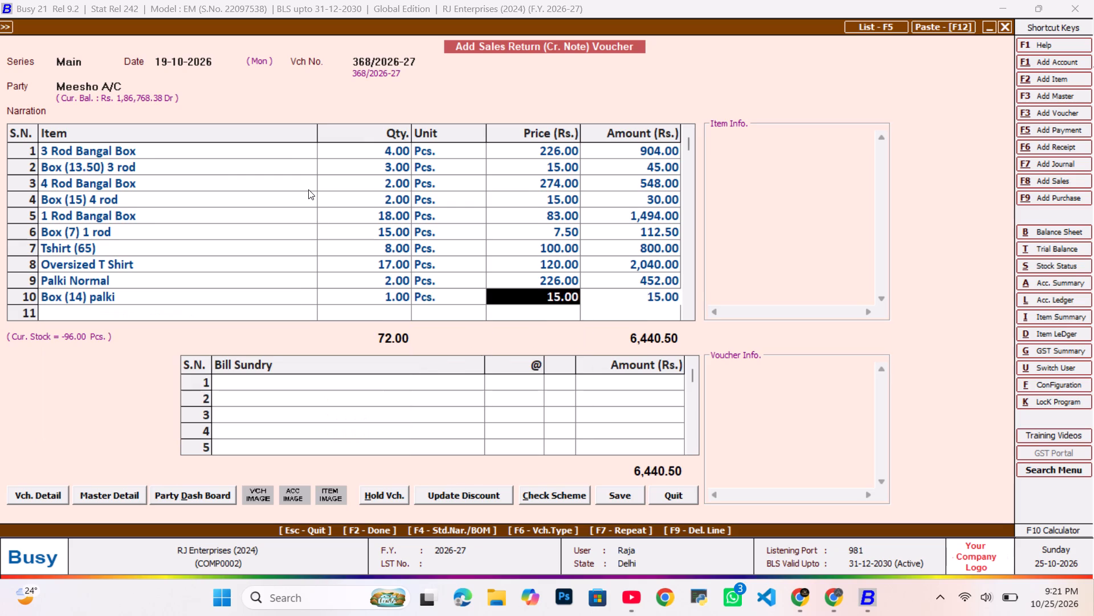
key("Return")
key("Return")
Add Quach Beg Black with quantity 4 Pcs. as the eleventh returned item, keeping its default price.
type("bb")
key("Return")
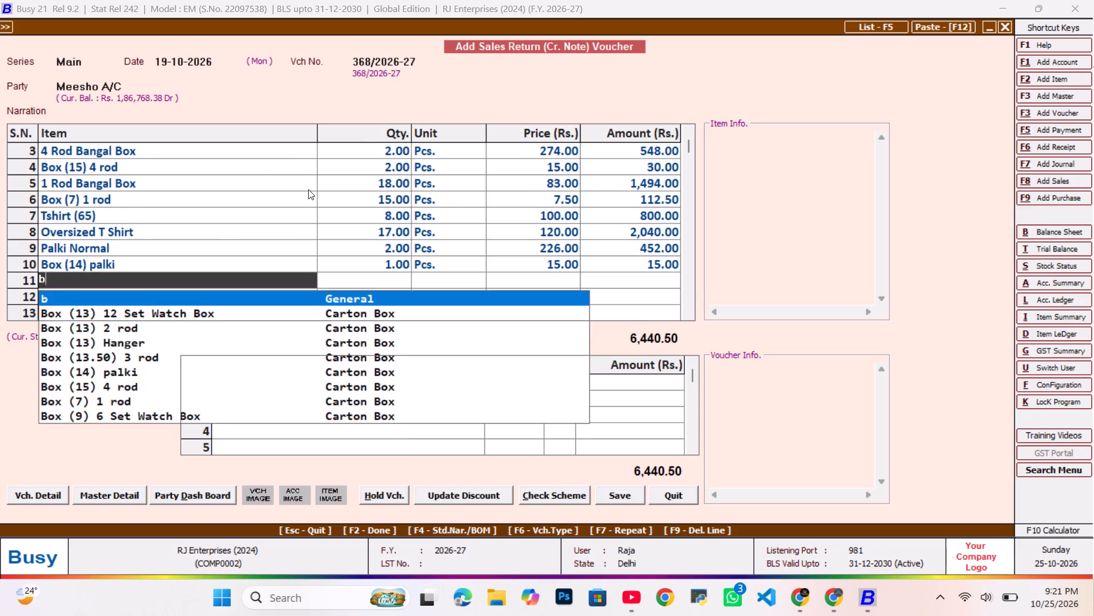
key("Return")
type("44")
key("Return")
key("Return")
key("Return")
key("Return")
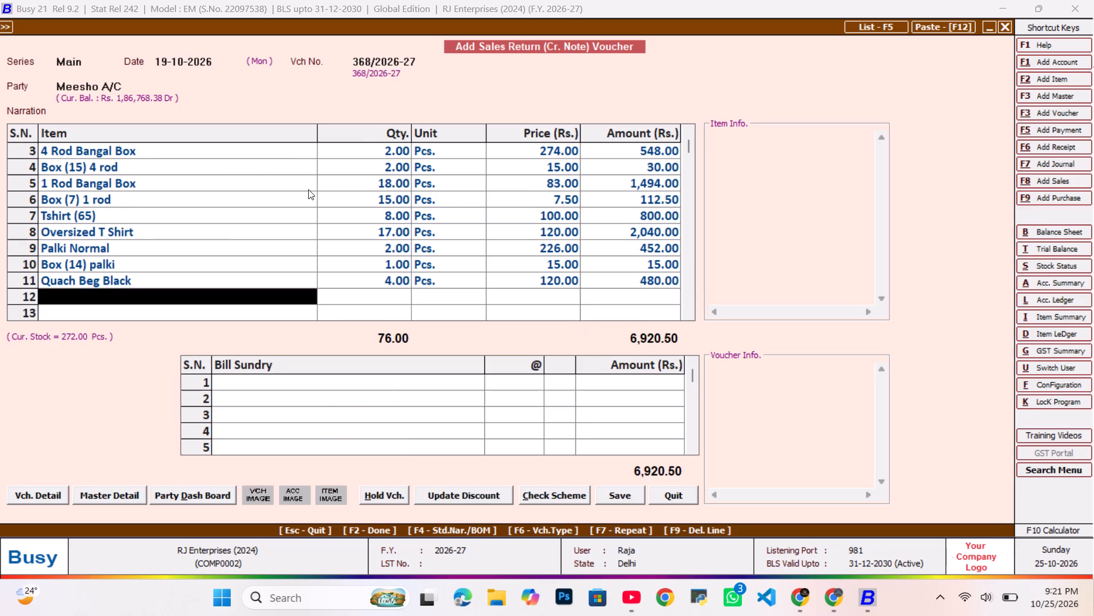
Add Lovely Girl Beg with quantity 1 Pcs. as the twelfth returned item, keeping its default price.
type("llov")
key("Return")
key("Return")
type("11")
key("Return")
key("Return")
key("Return")
key("Return")
Save the 19-10-2026 Meesho sales return voucher without bill sundries and go to the last entry of the Sales ledger.
key("F2")
key("Tab")
key("F2")
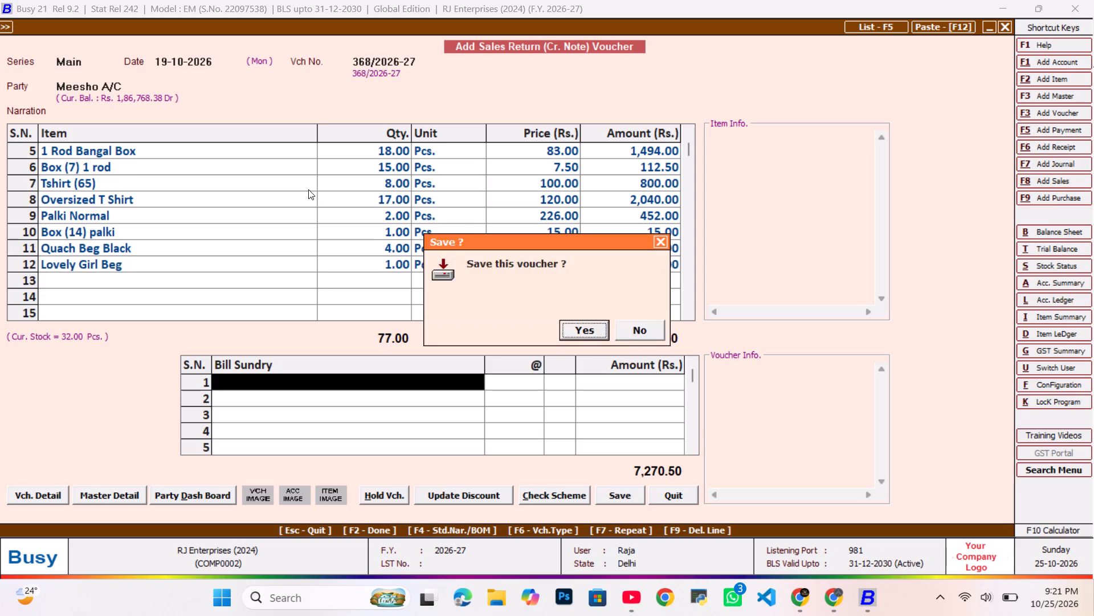
key("Return")
key("End")
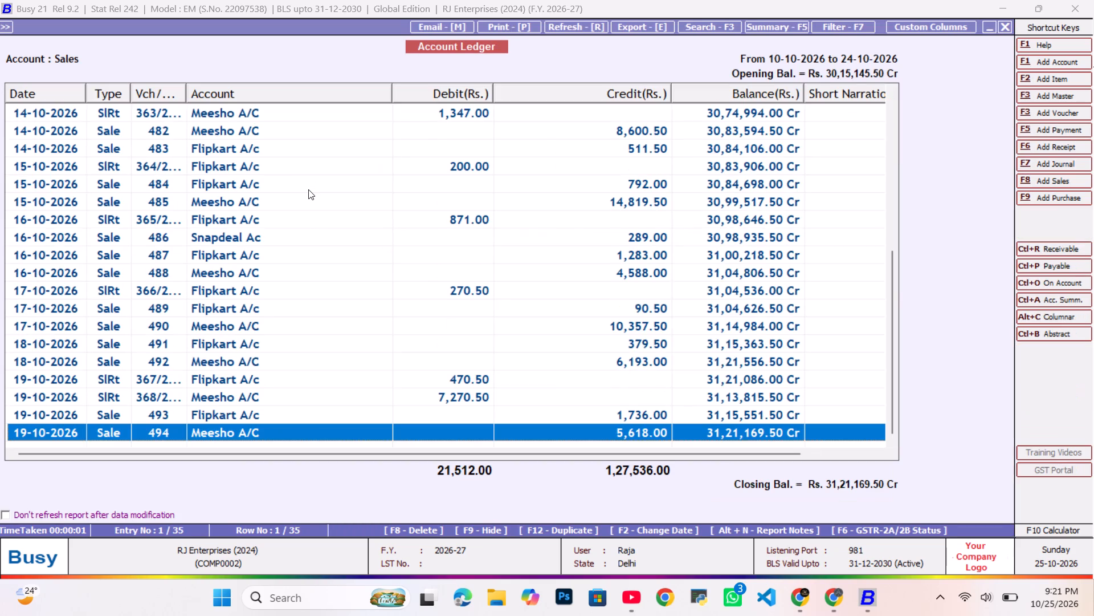
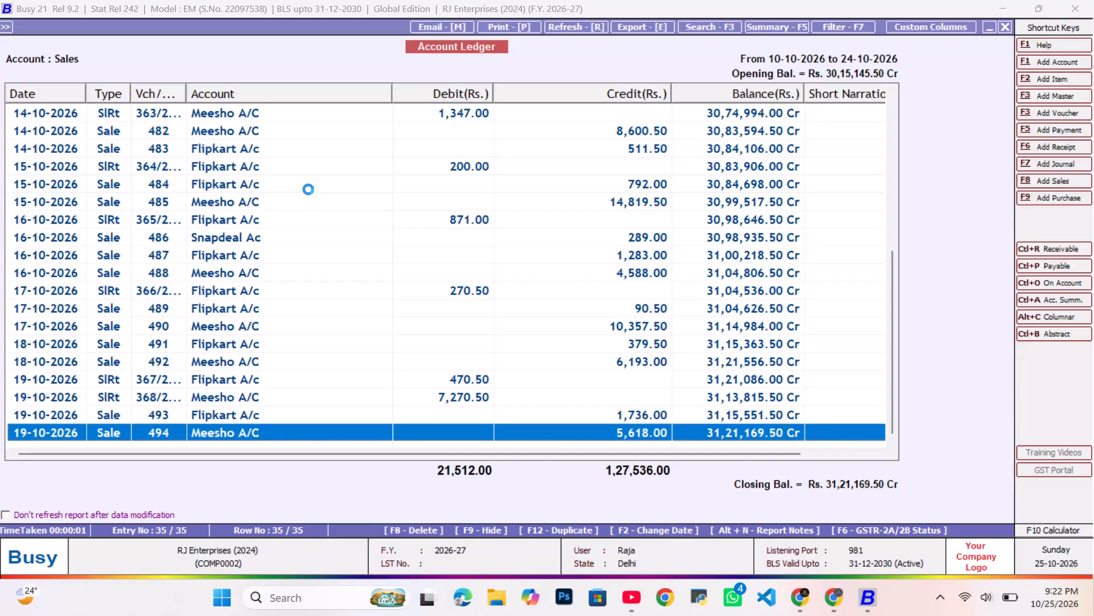
Start a sales voucher dated 20-10-2026 with Flipkart A/c as the party and no narration.
key("Return")
key("Tab")
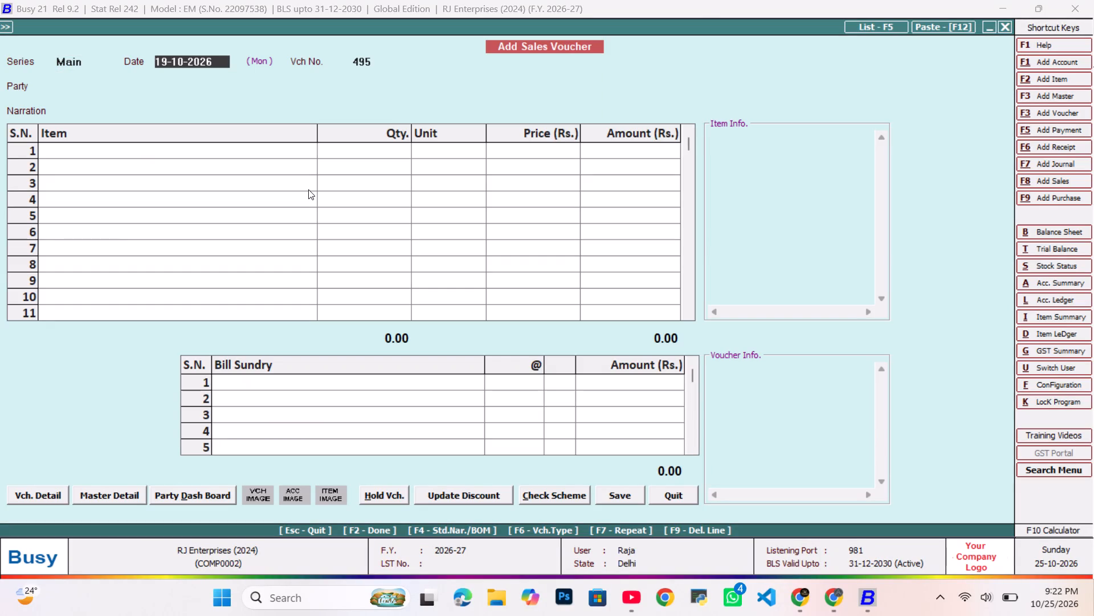
type("20-10")
key("Return")
key("Tab")
type("fl")
key("Return")
key("Tab")
key("Return")
key("Tab")
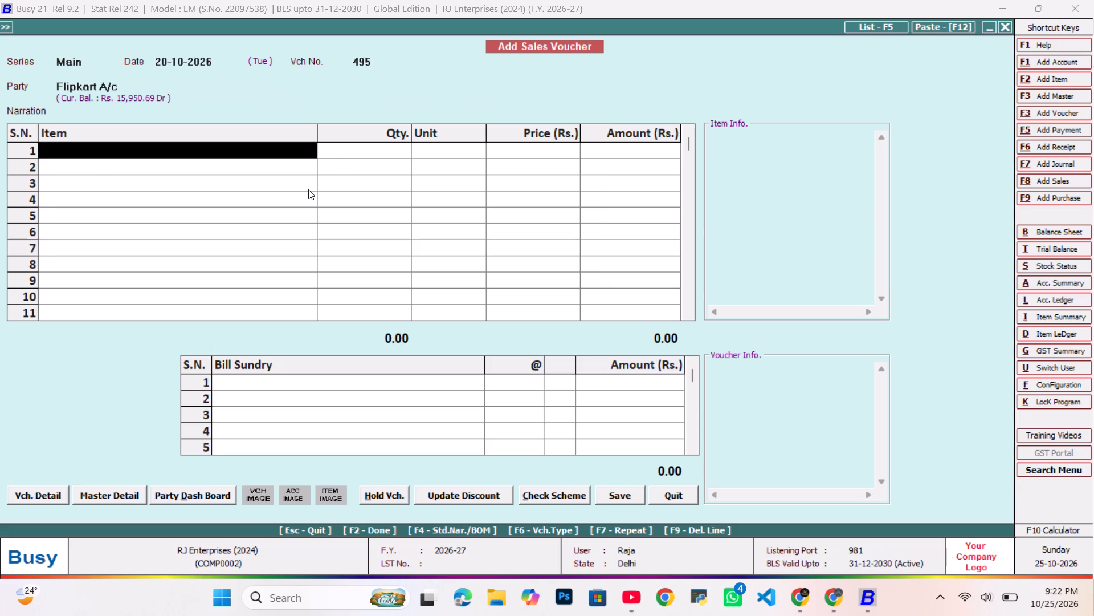
Add 3 Rod Bangal Box with quantity 1 Pcs. as the first sold item, keeping its default price.
type("33")
key("Return")
key("Return")
type("11")
key("Return")
key("Return")
key("Return")
key("Return")
Add Box (13.50) 3 rod with quantity 1 Pcs. as the second sold item, keeping its default price.
type("113")
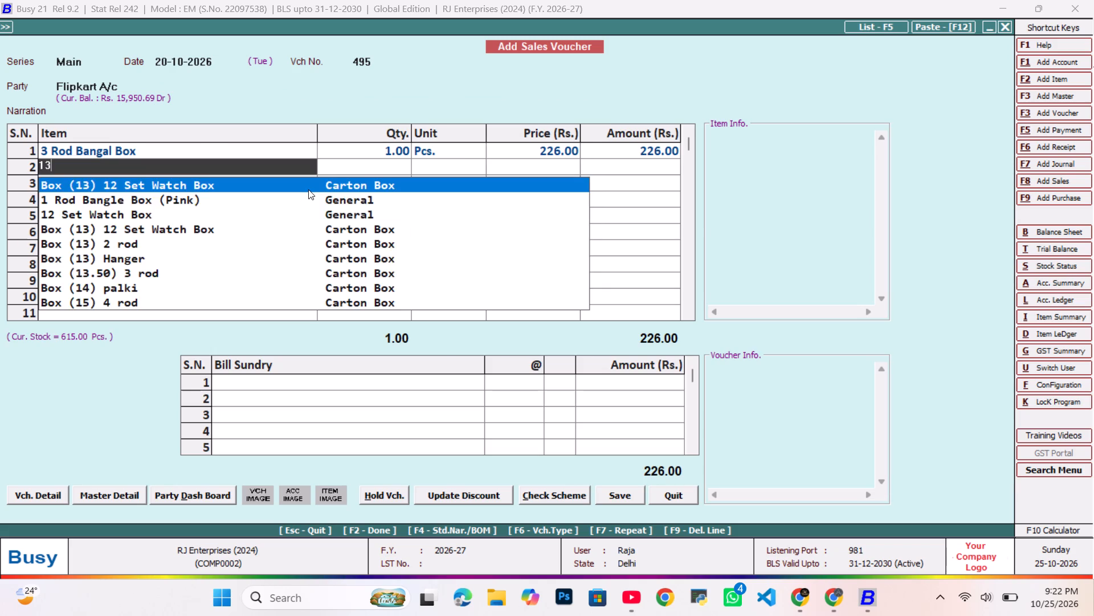
key("Down")
key("Down")
key("Down")
key("Return")
key("Return")
type("11")
key("Return")
key("Return")
key("Return")
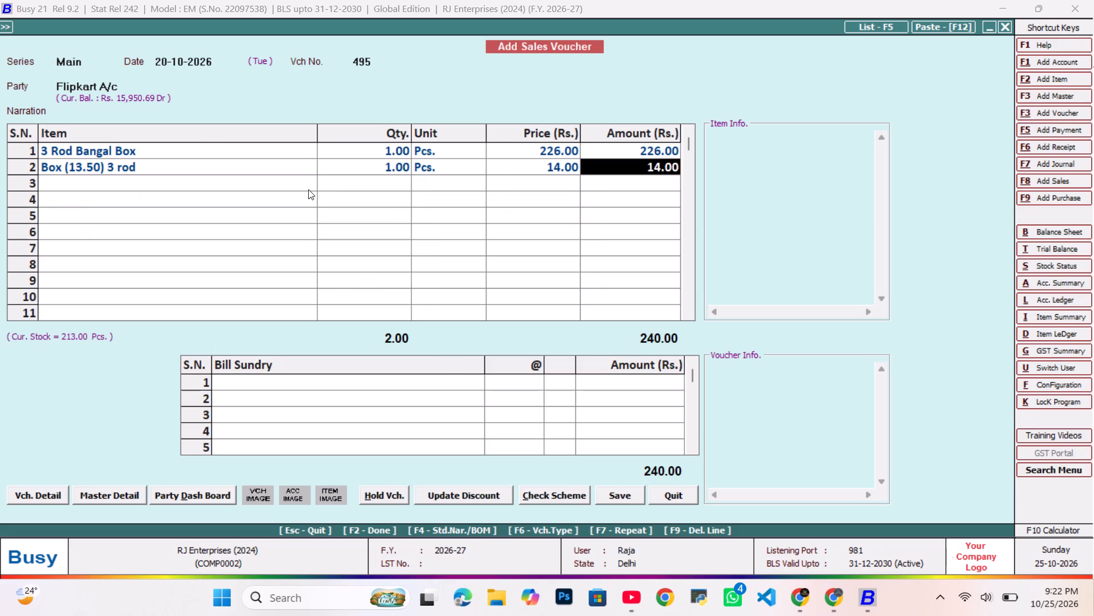
key("Return")
Add Tshirt (65) with quantity 2 Pcs. as the third sold item, keeping its default price.
type("ts")
key("Return")
key("Return")
type("22")
key("Return")
key("Return")
key("Return")
key("Return")
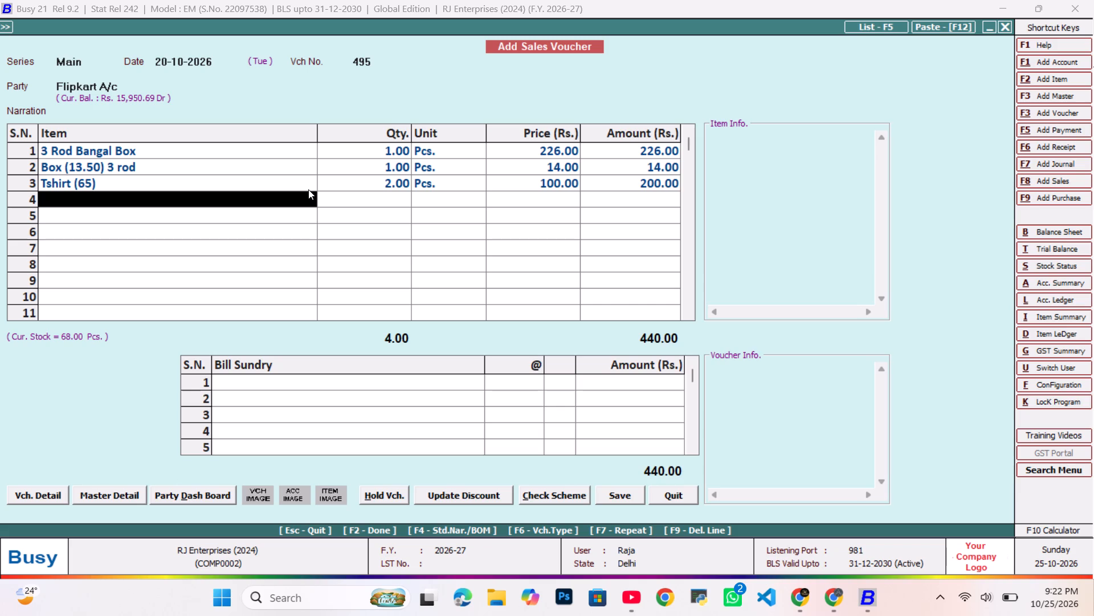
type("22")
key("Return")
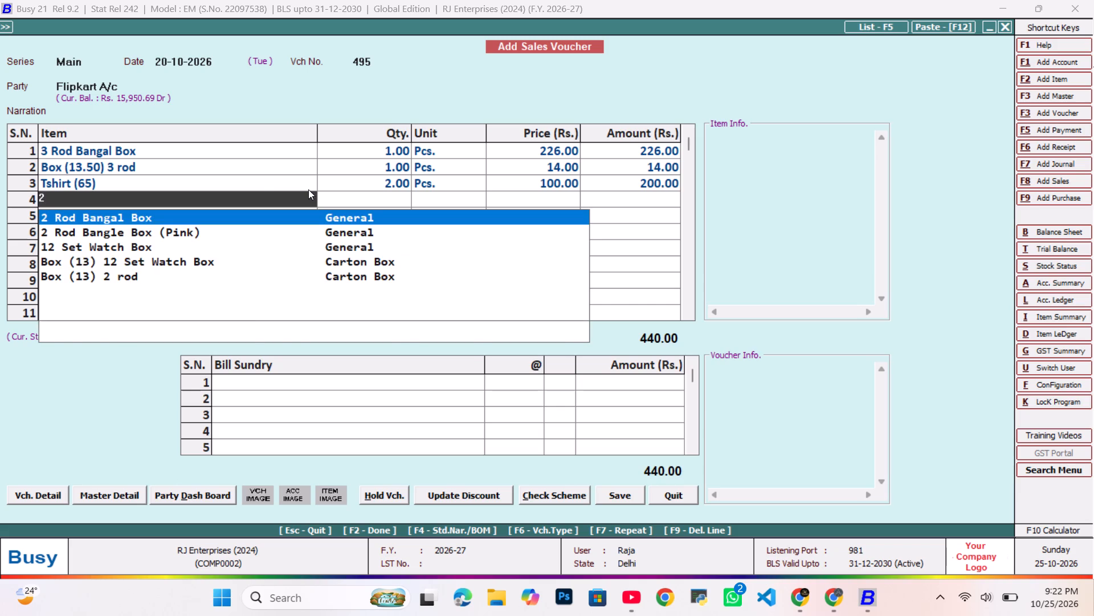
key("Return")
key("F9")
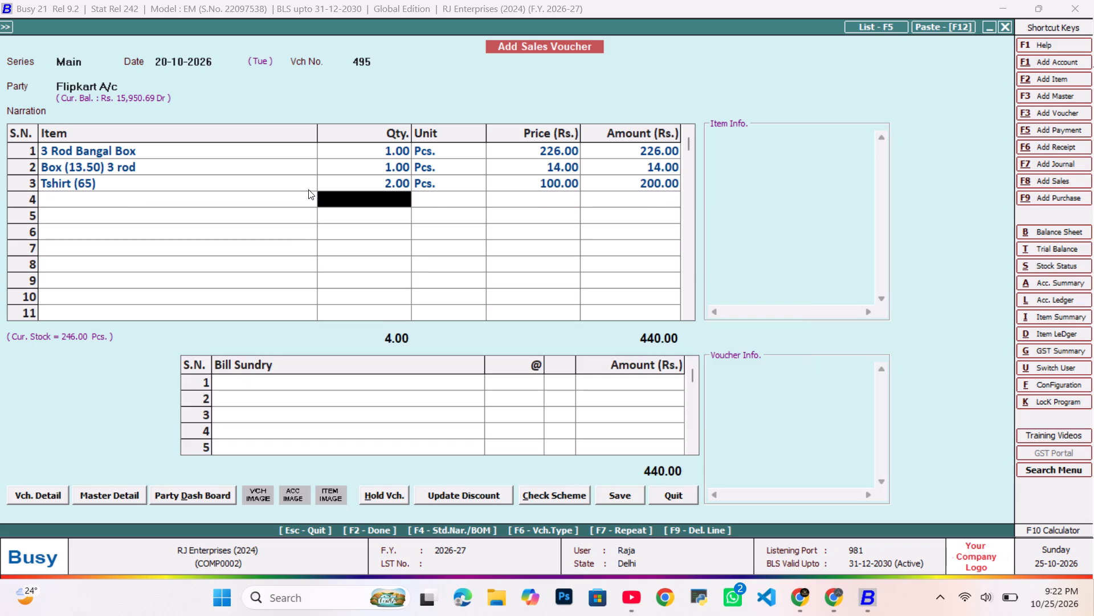
Save the 20-10-2026 Flipkart sales voucher without bill sundries or printing and go to the last entry of the Sales ledger.
key("F2")
key("Tab")
key("F2")
key("Return")
key("Escape")
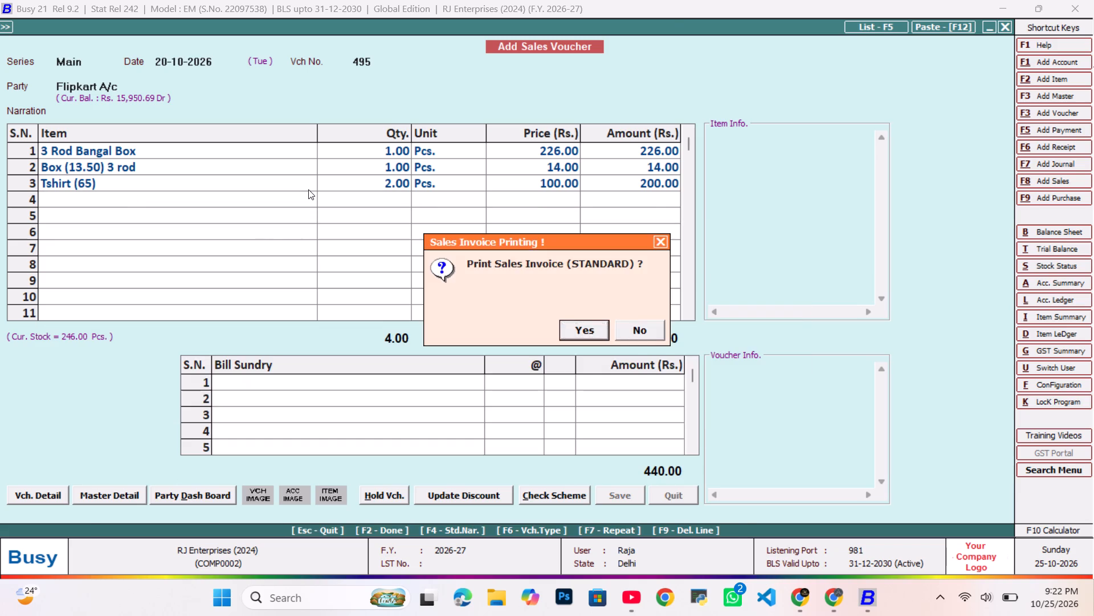
key("End")
Start a sales voucher dated 20-10-2026 with Meesho A/C as the party and no narration.
key("alt+F8")
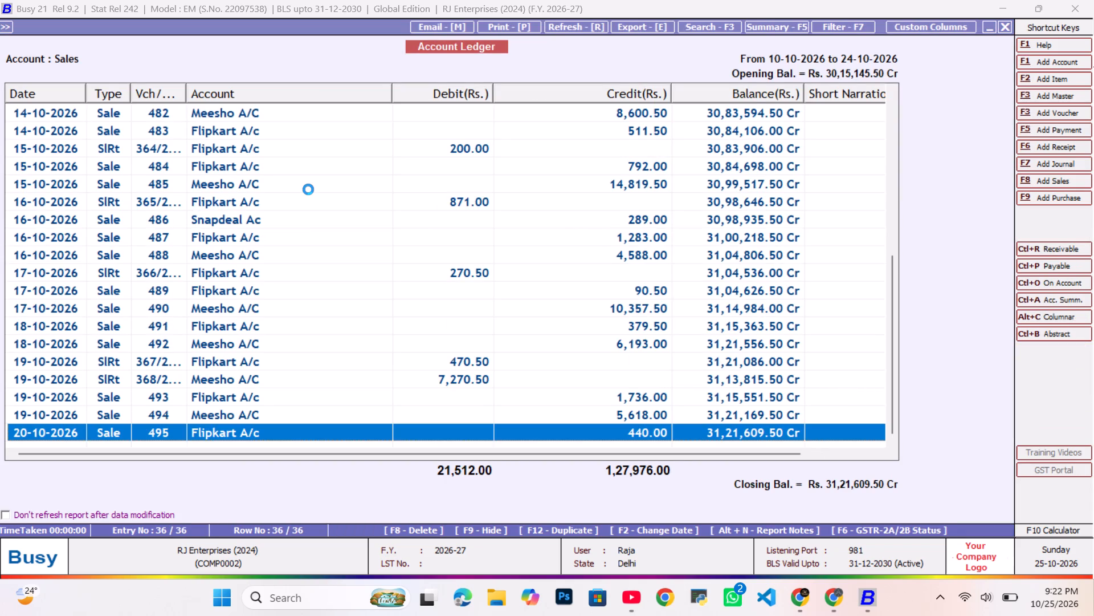
key("Return")
key("Tab")
key("Return")
key("Tab")
type("mee")
key("Return")
key("Tab")
key("Return")
key("Tab")
Add 1 Rod Bangal Box with quantity 55 Pcs. as the first sold item, keeping its default price.
type("11")
key("Return")
key("Return")
type("555")
key("Return")
key("Return")
key("Return")
key("Return")
Add Box (7) 1 rod with quantity 55 Pcs. as the second sold item, keeping its default price.
type("77")
key("Return")
key("Return")
type("555")
key("Return")
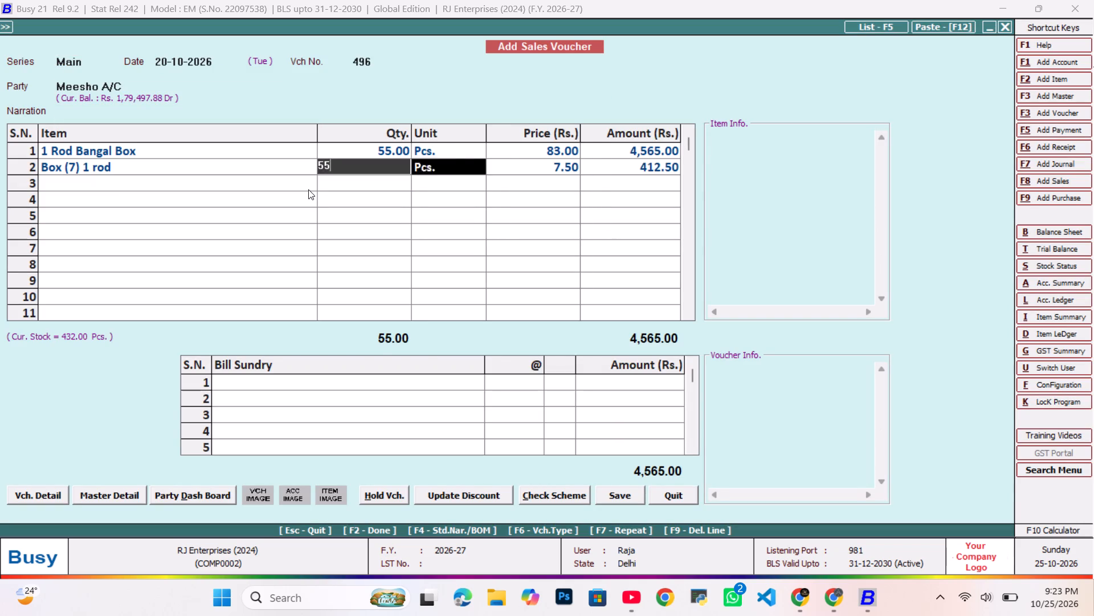
key("Return")
key("Return")
key("Return")
Add Quach Beg Black with quantity 7 Pcs. as the third sold item, keeping its default price.
key("b")
key("b")
key("Return")
key("Return")
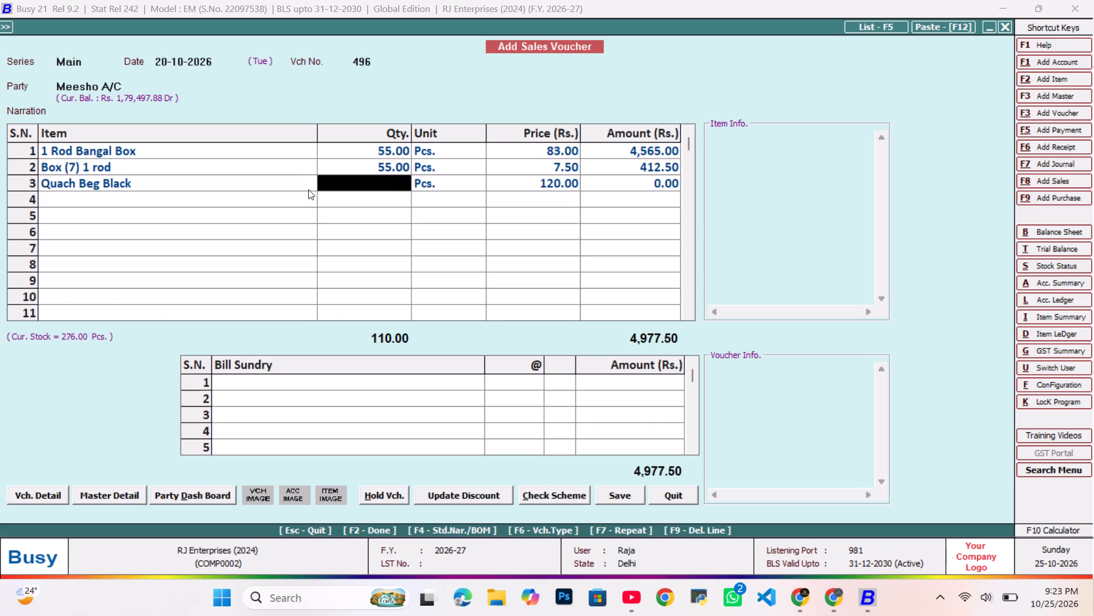
type("77")
key("Return")
key("Return")
key("Return")
key("Return")
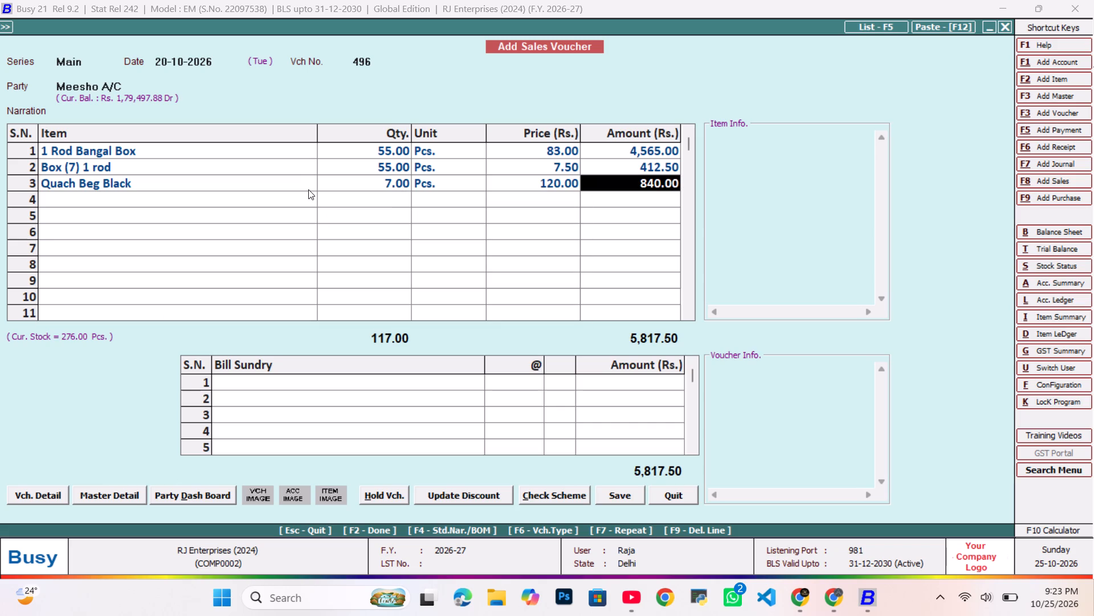
Add 4 Rod Bangal Box with quantity 1 Pcs. as the fourth sold item, keeping its default price.
type("44")
key("Return")
key("Return")
type("11")
key("Return")
key("Return")
key("Return")
key("Return")
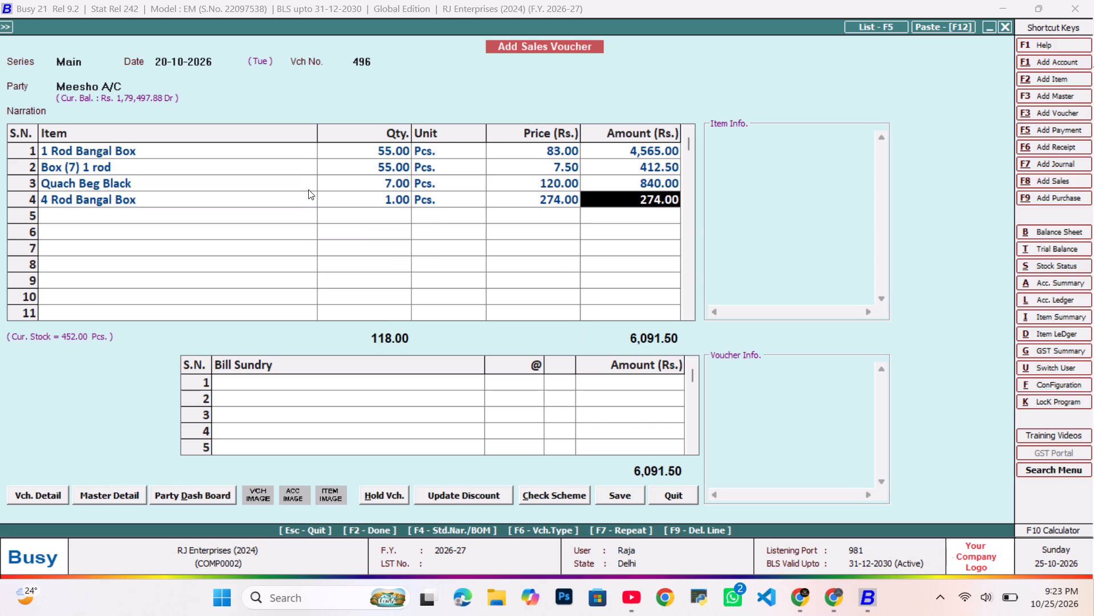
Add Box (15) 4 rod with quantity 1 Pcs. as the fifth sold item, keeping its default price.
type("115")
key("Return")
key("Return")
type("11")
key("Return")
key("Return")
key("Return")
key("Return")
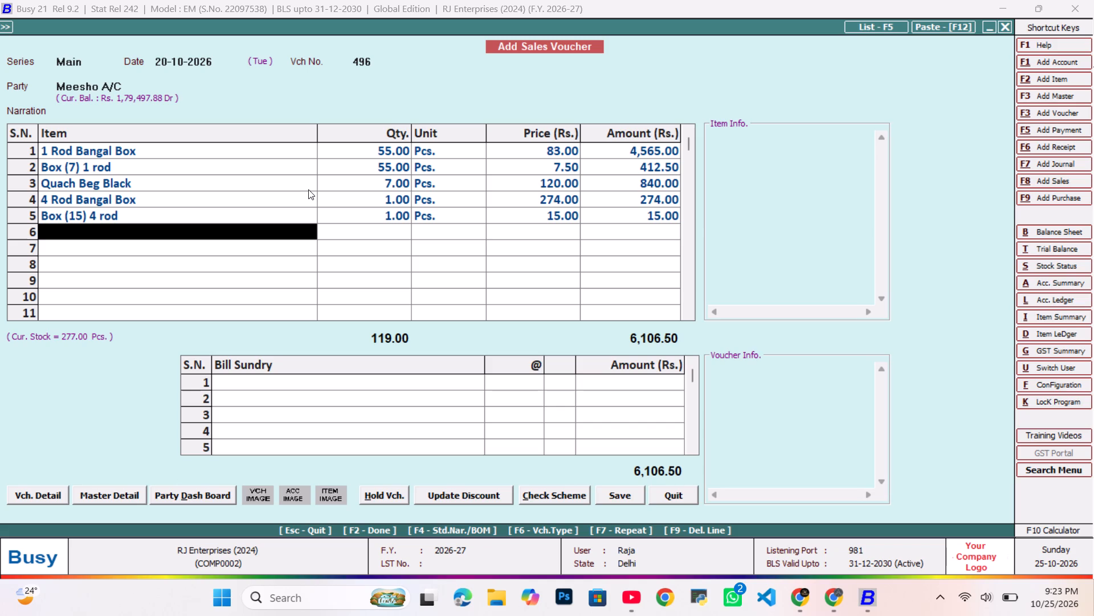
Add Hipe Flask with quantity 4 Pcs. as the sixth sold item, keeping its default price.
type("hip")
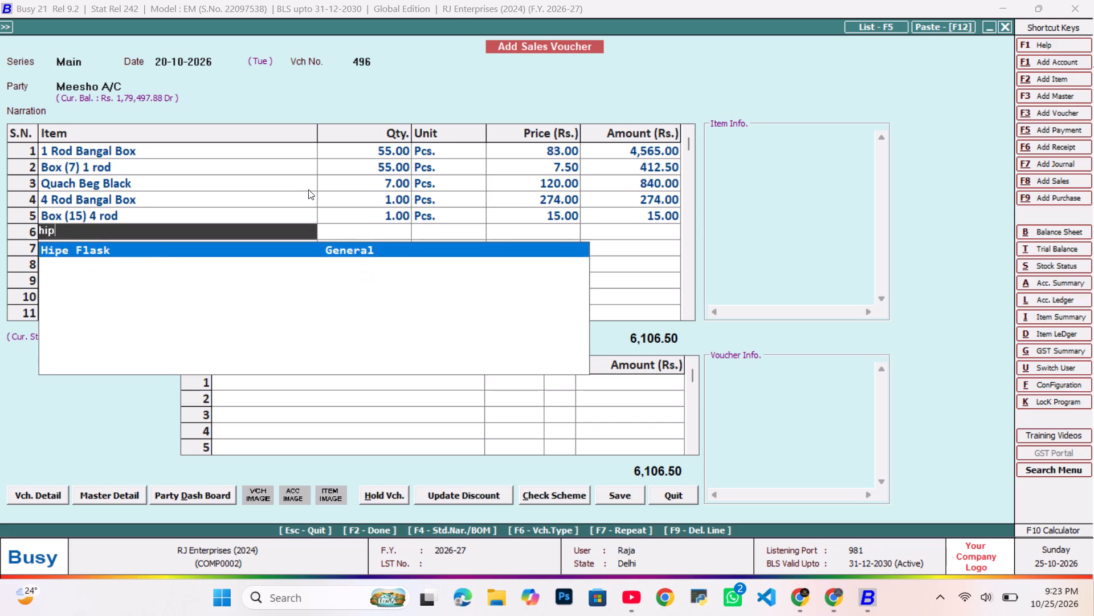
key("Return")
key("Return")
type("44")
key("Return")
key("Return")
key("Return")
key("Return")
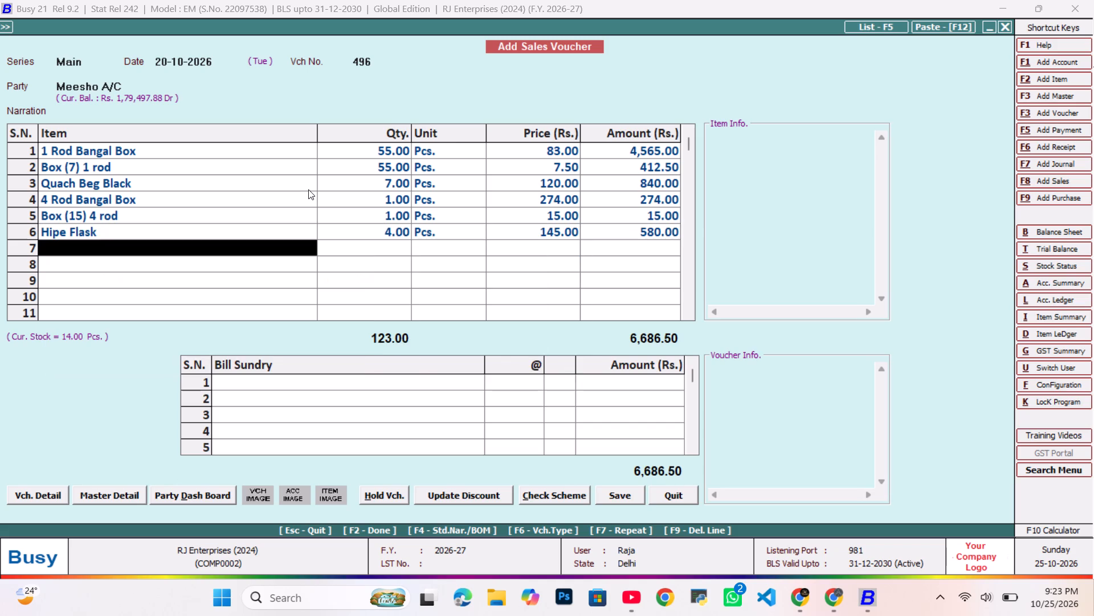
Add Muddler with quantity 2 Pcs. as the seventh sold item, keeping its default price.
type("mud")
key("Return")
key("Return")
type("22")
key("Return")
key("Return")
key("Return")
key("Return")
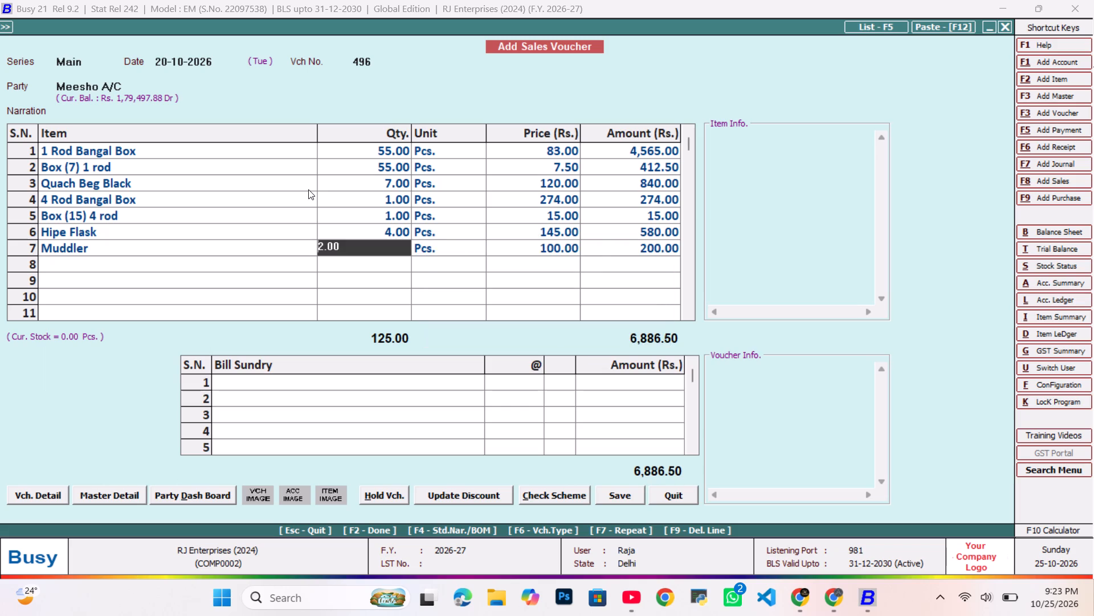
key("Return")
key("Left")
key("Return")
key("Return")
key("Return")
key("Return")
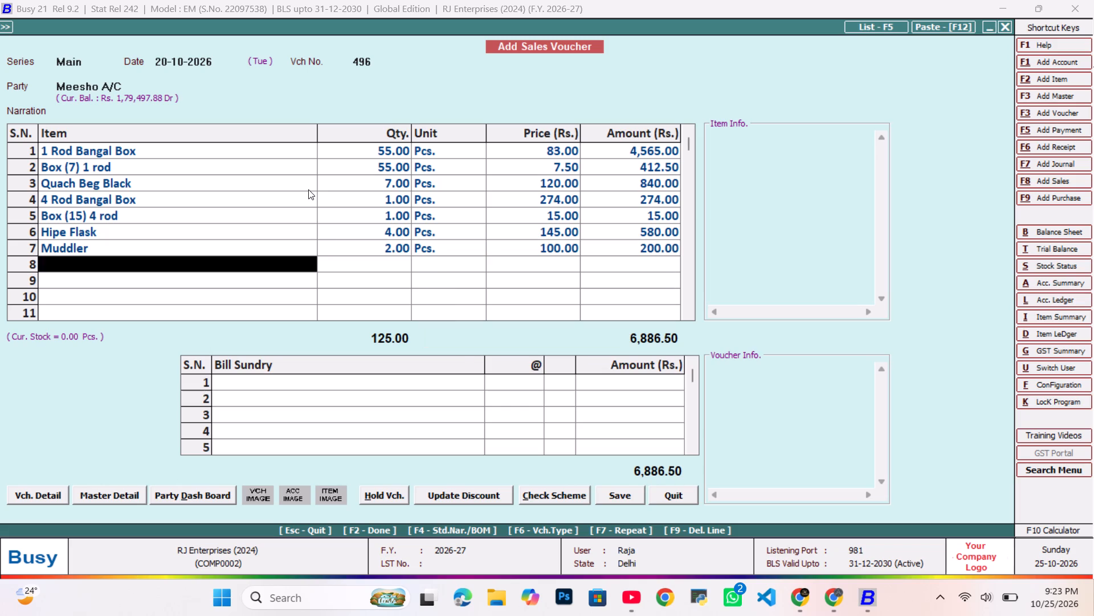
Add C lock 3 Rod Bangal Box with quantity 1 Pcs. as the eighth sold item, keeping its default price.
type("cclo")
key("Down")
key("Return")
key("Return")
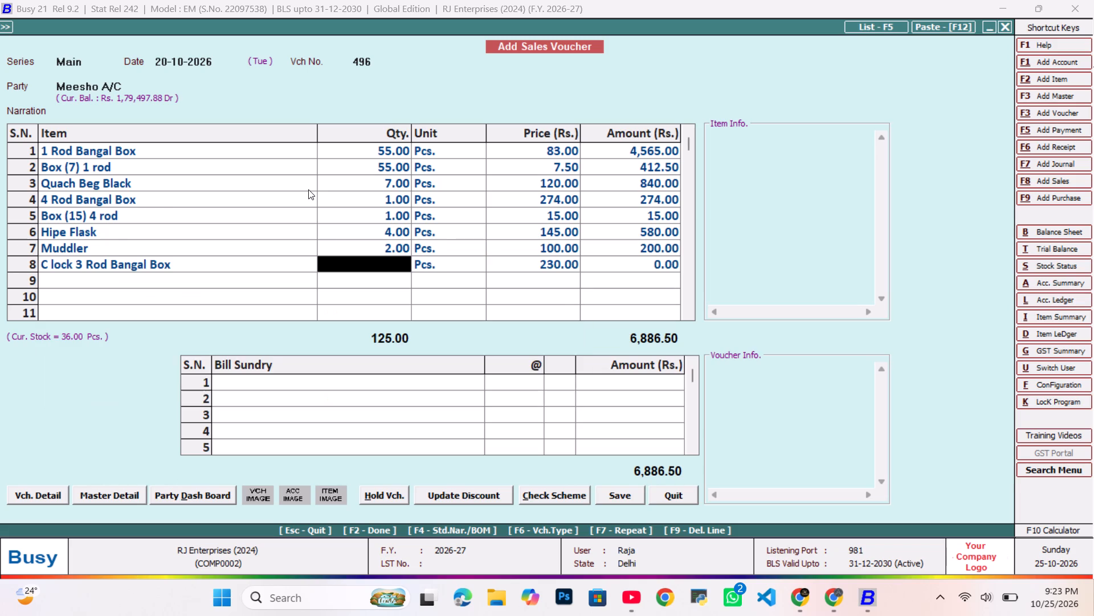
type("11")
key("Return")
key("Return")
key("Return")
key("Return")
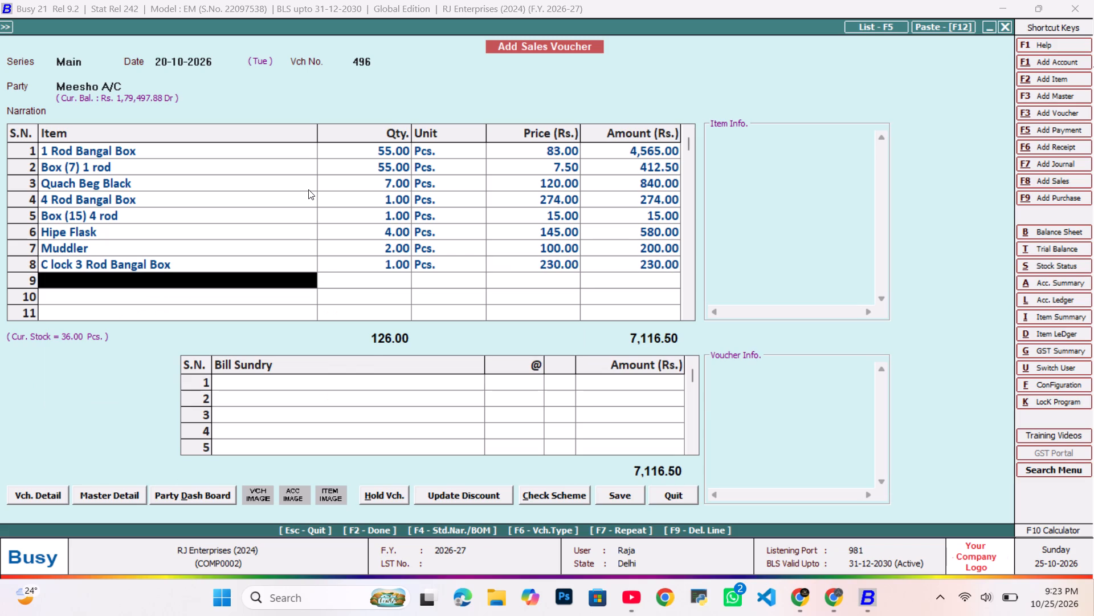
Add Box (13.50) 3 rod with quantity 1 Pcs. as the ninth sold item, keeping its default price.
type("113")
key("Down")
key("Down")
key("Down")
key("Return")
key("Return")
type("11")
key("Return")
key("Return")
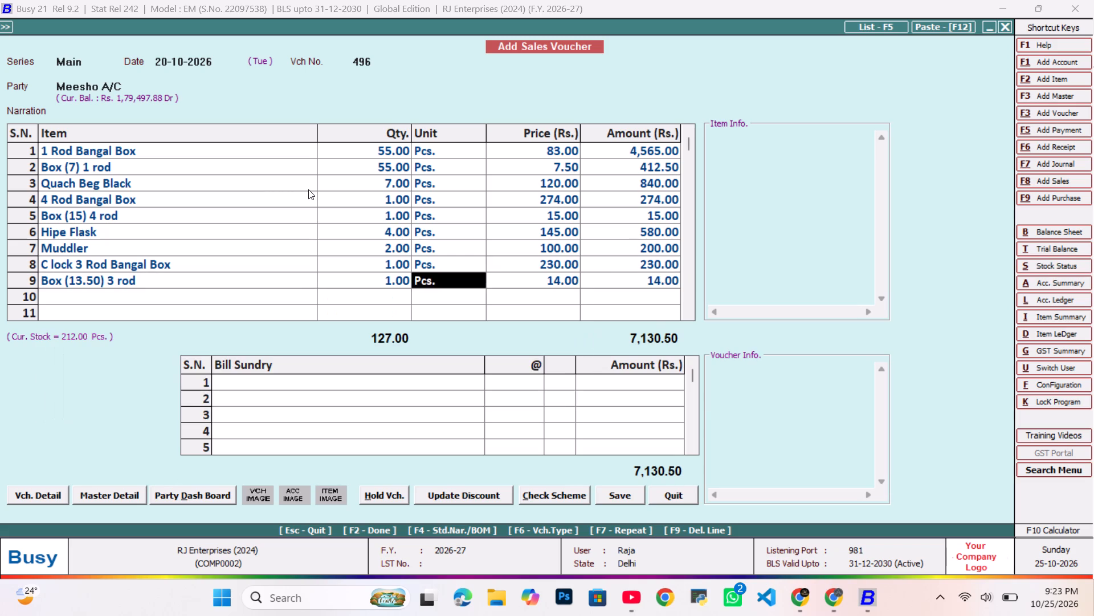
key("Return")
key("Return")
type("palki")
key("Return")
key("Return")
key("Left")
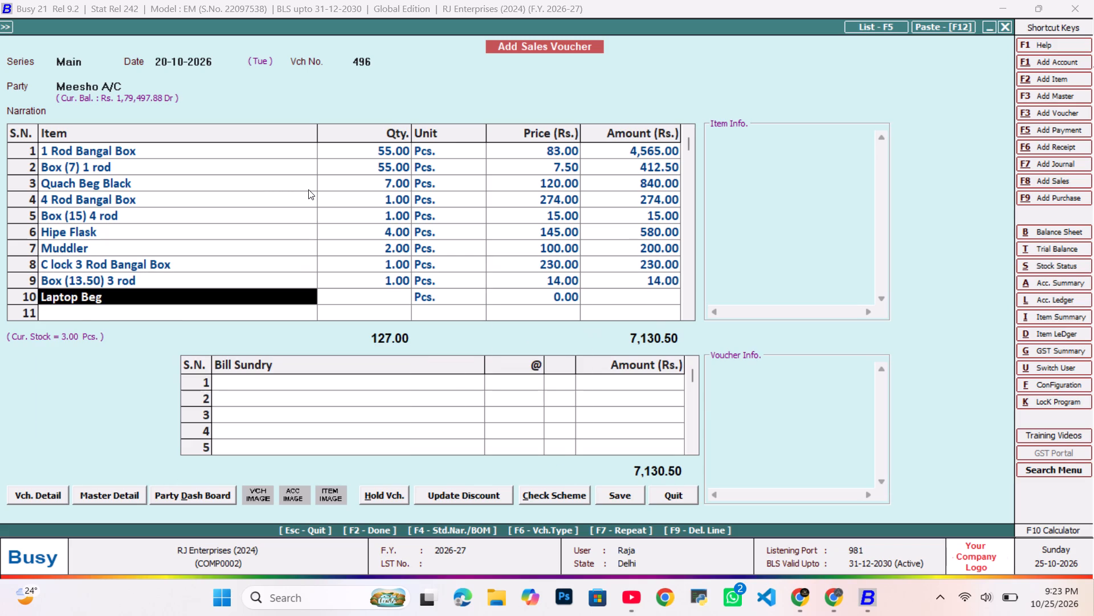
Add Palki Normal with quantity 14 Pcs. as the tenth sold item, keeping its default price.
type("palki")
key("Return")
key("Return")
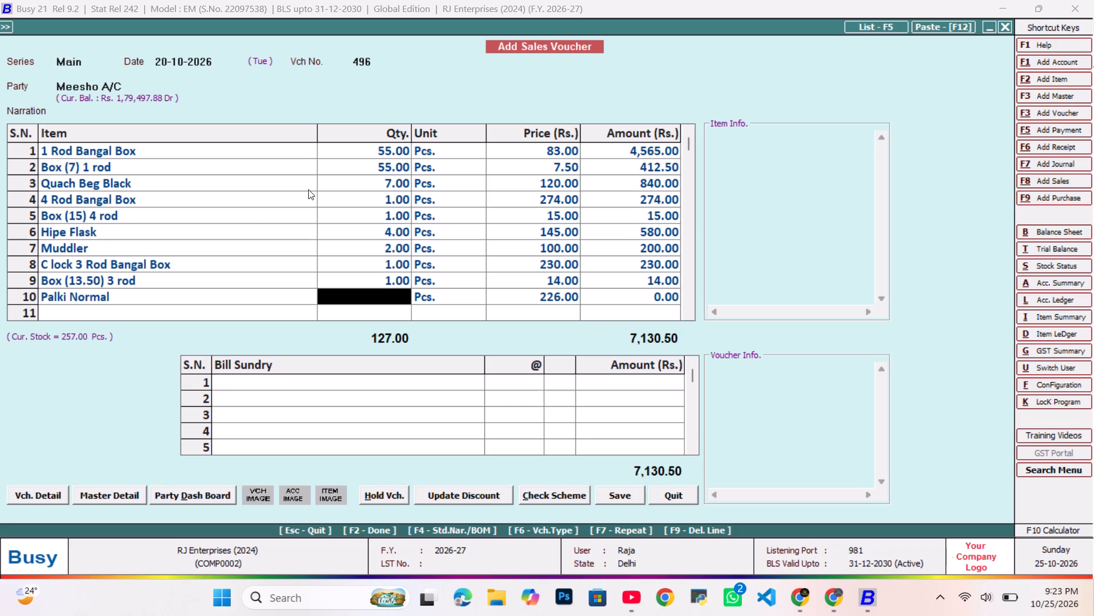
type("114")
key("Return")
key("Return")
key("Return")
key("Return")
Add Box (14) palki with quantity 14 Pcs. as the eleventh sold item, keeping its default price and accepting negative stock.
type("114")
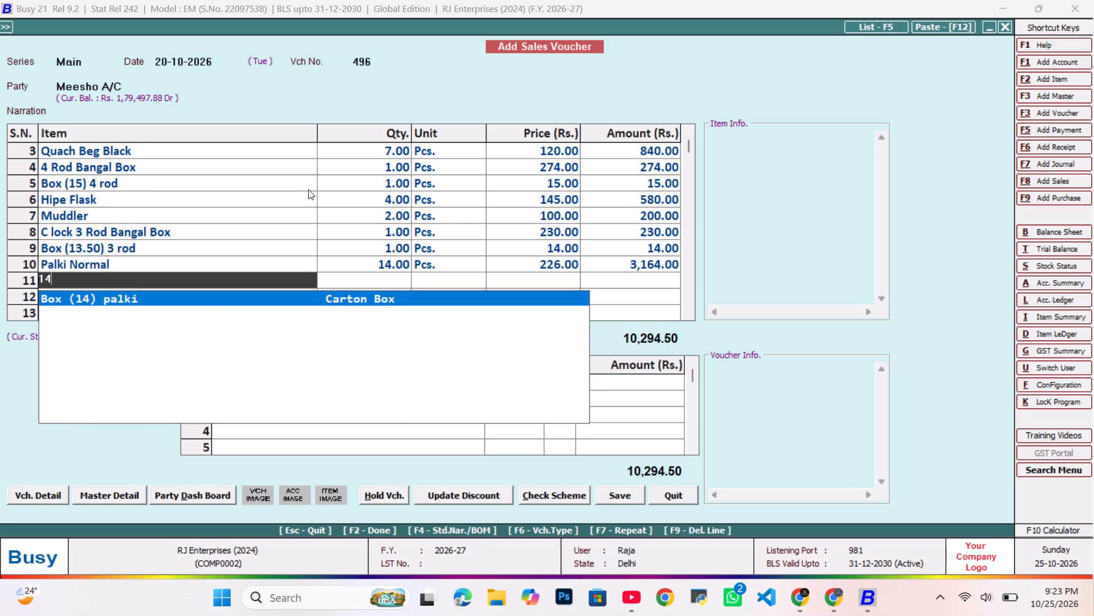
key("Return")
key("Return")
type("114")
key("Return")
key("Return")
key("Return")
key("Left")
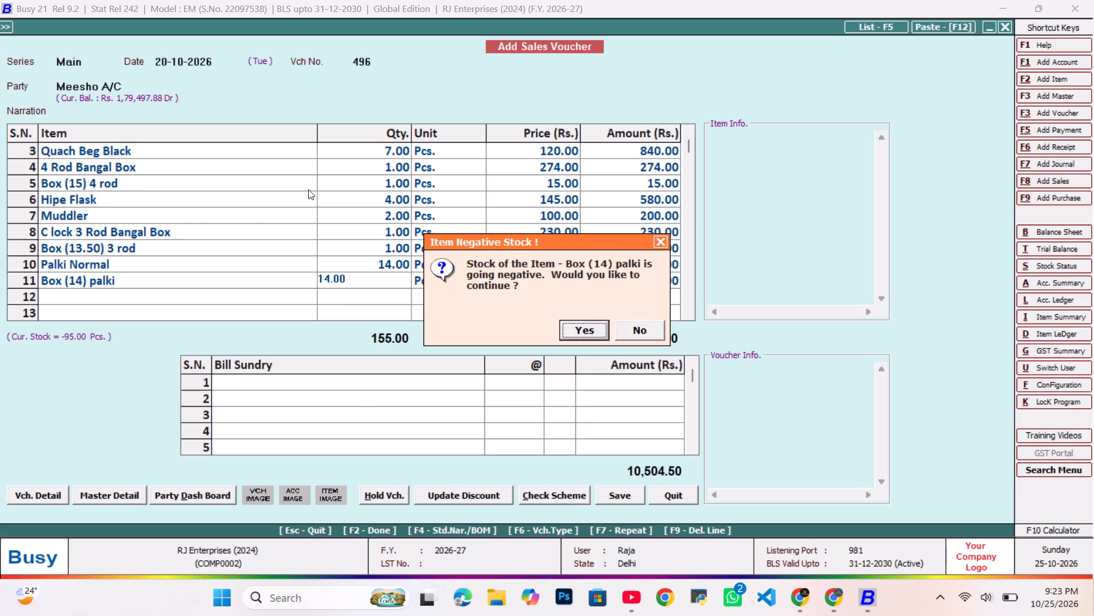
key("Return")
key("Return")
key("Return")
key("Return")
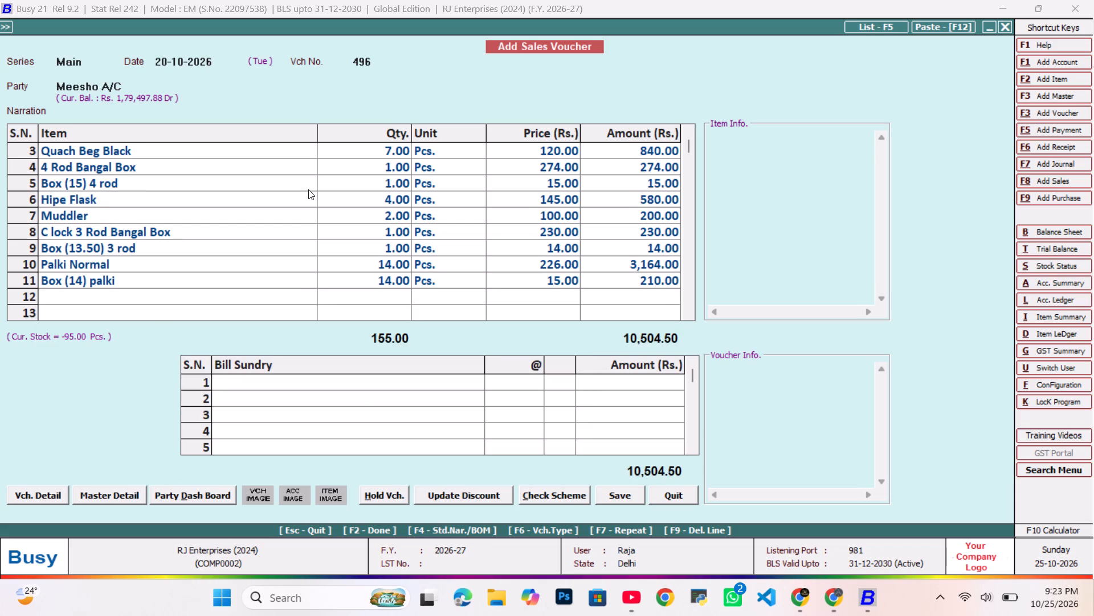
Add Tshirt (65) with quantity 6 Pcs. as the twelfth sold item, keeping its default price.
type("ts")
key("Return")
key("Return")
type("66")
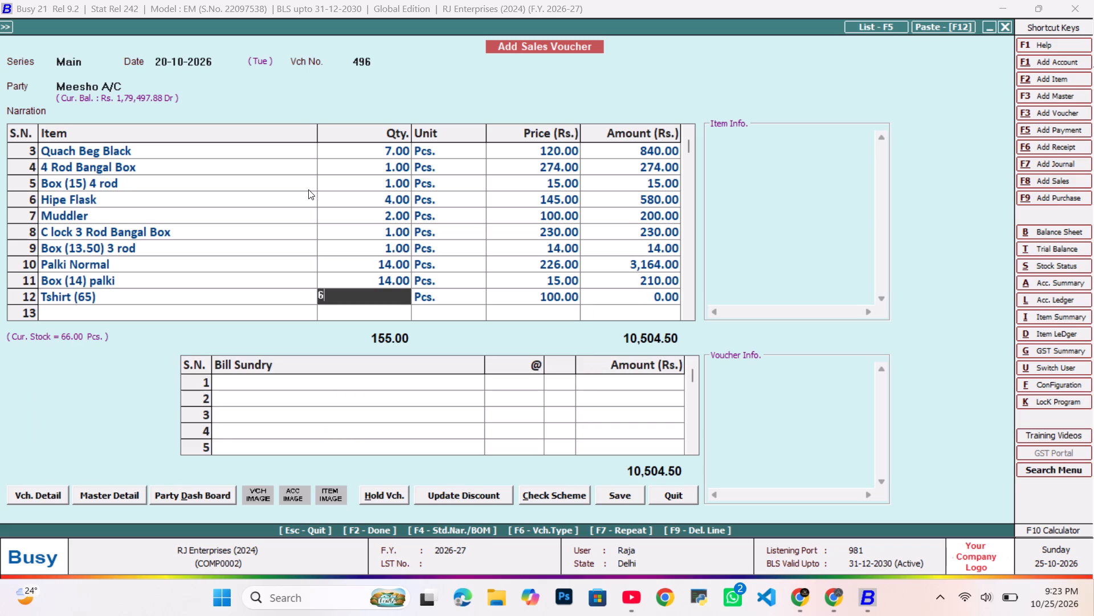
key("Return")
key("Return")
key("Return")
key("Return")
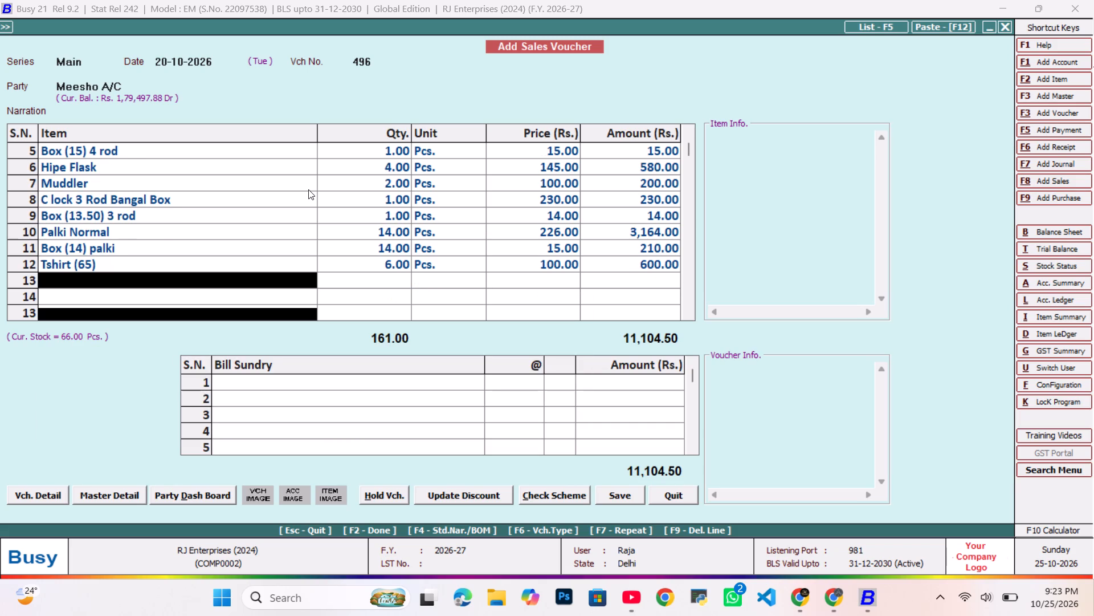
Add Oversized T Shirt with quantity 52 Pcs. as the thirteenth sold item, keeping its default price.
type("ove")
key("Return")
key("Return")
type("552")
key("Return")
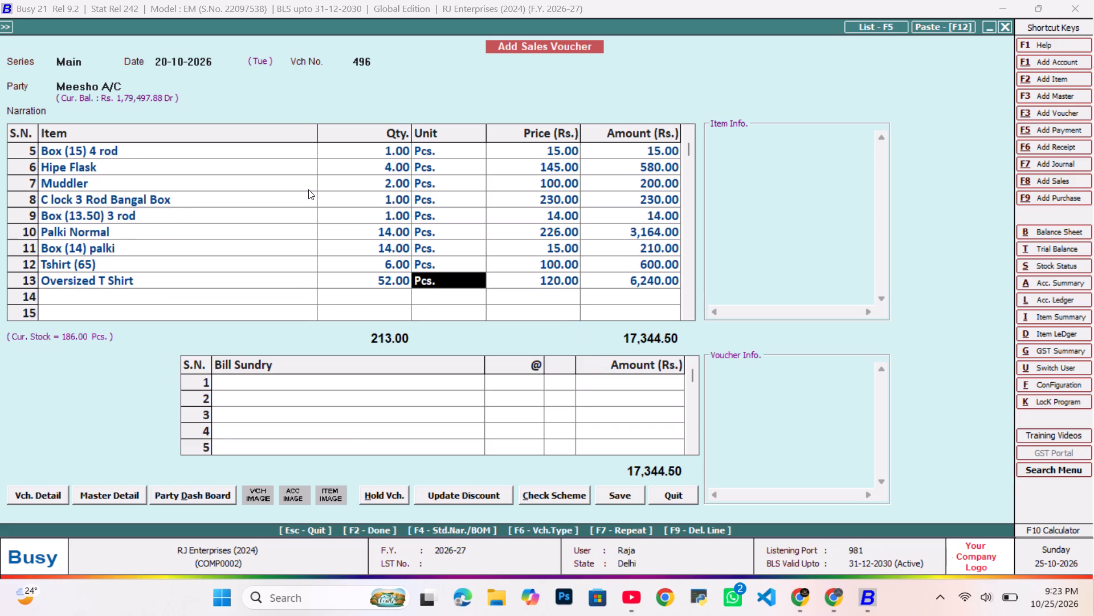
key("Return")
key("Return")
key("Return")
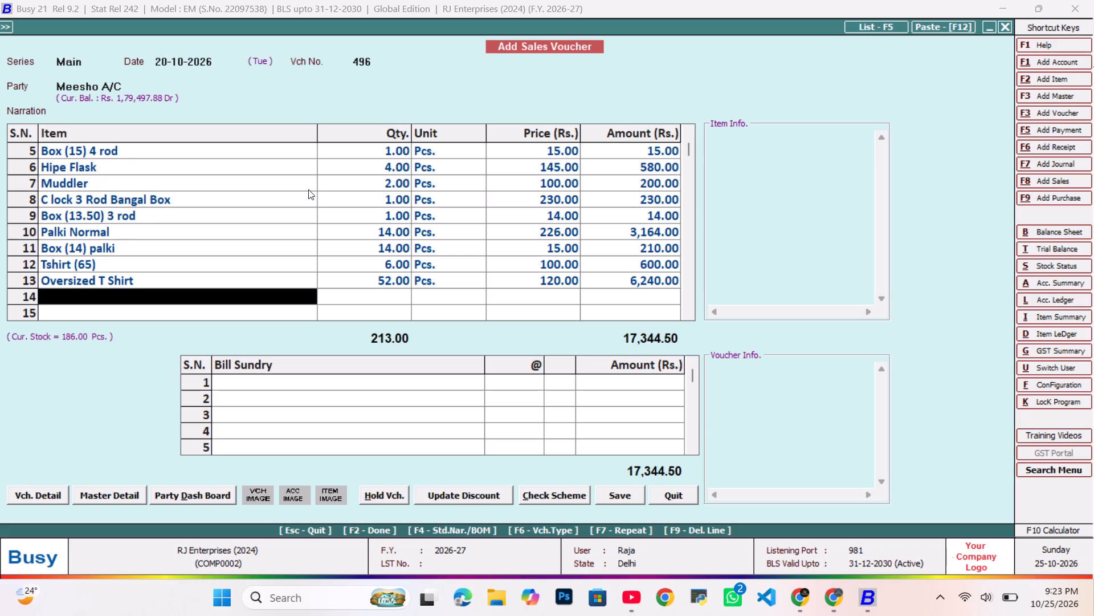
Save the Meesho A/C sales voucher dated 20-10-2026 without printing the invoice.
key("F2")
key("Tab")
key("F2")
key("Return")
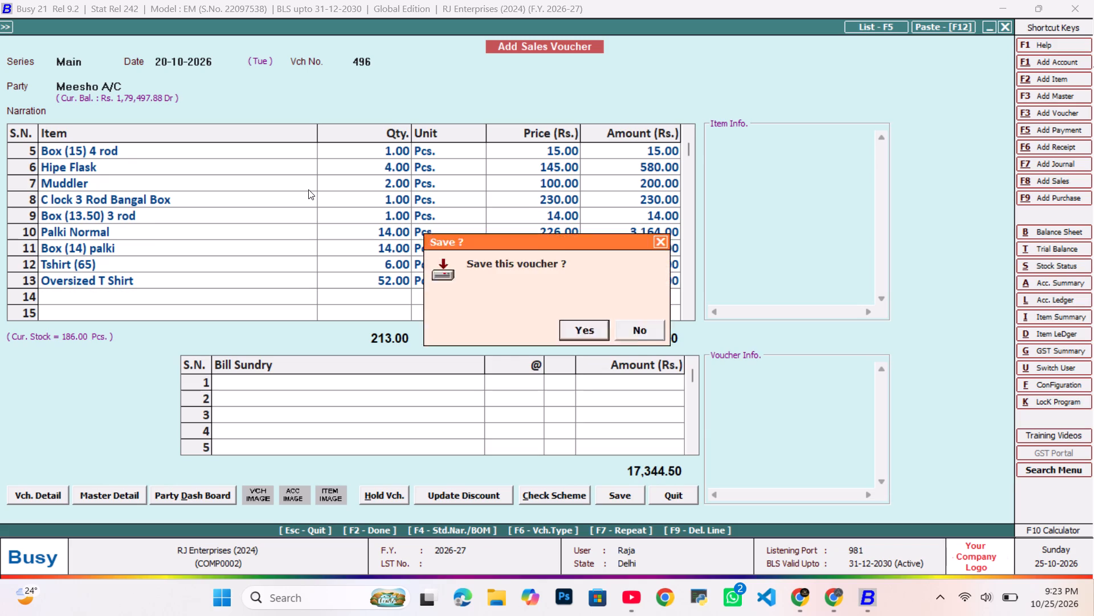
key("Escape")
Open the Flipkart A/c sales voucher 495 dated 20-10-2026 from the Sales ledger for modification, leaving its header details as they are.
key("End")
key("Up")
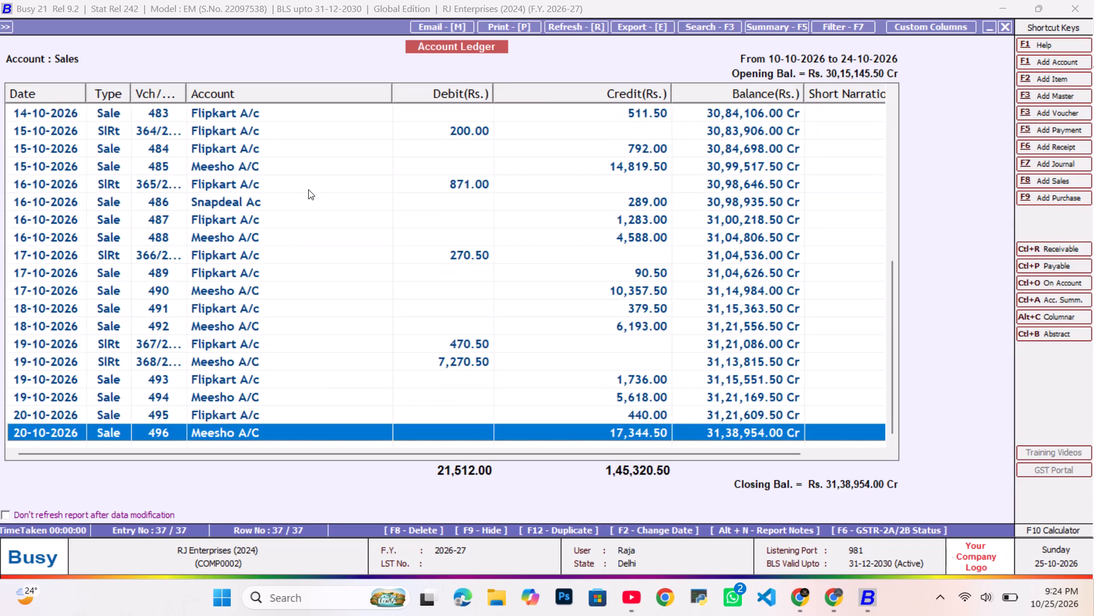
key("Return")
key("Return")
key("Return")
key("Return")
key("Tab")
key("Tab")
key("Tab")
key("Return")
key("Tab")
key("Return")
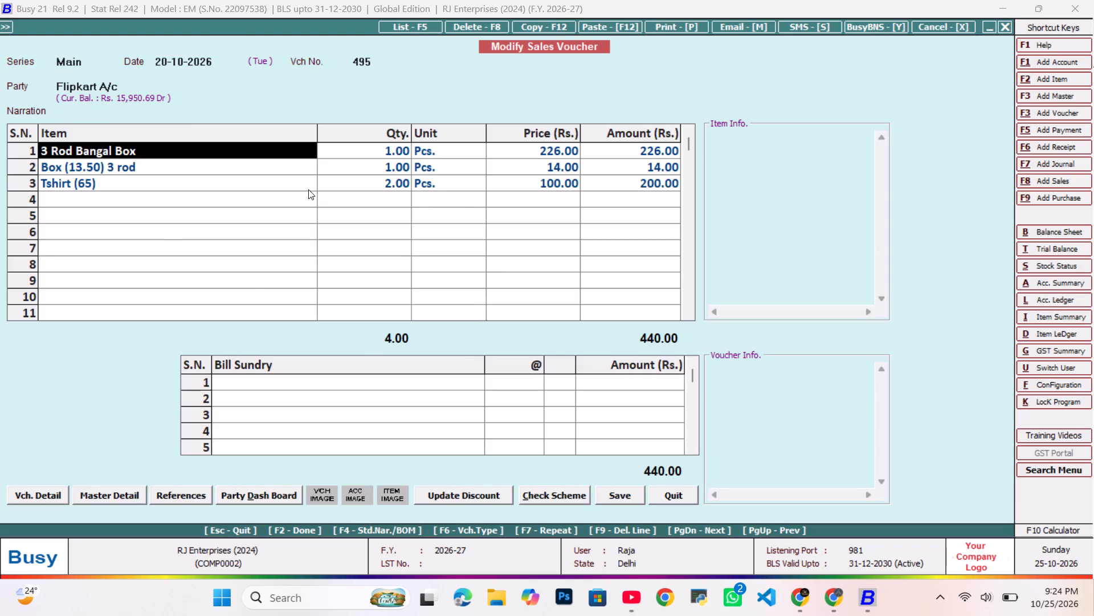
Add Palki Normal with quantity 4 Pcs. as the fourth item of Flipkart voucher 495, keeping its default price.
key("Return")
key("Return")
key("Return")
key("Return")
key("Return")
key("Return")
key("Return")
key("Return")
key("Return")
key("Return")
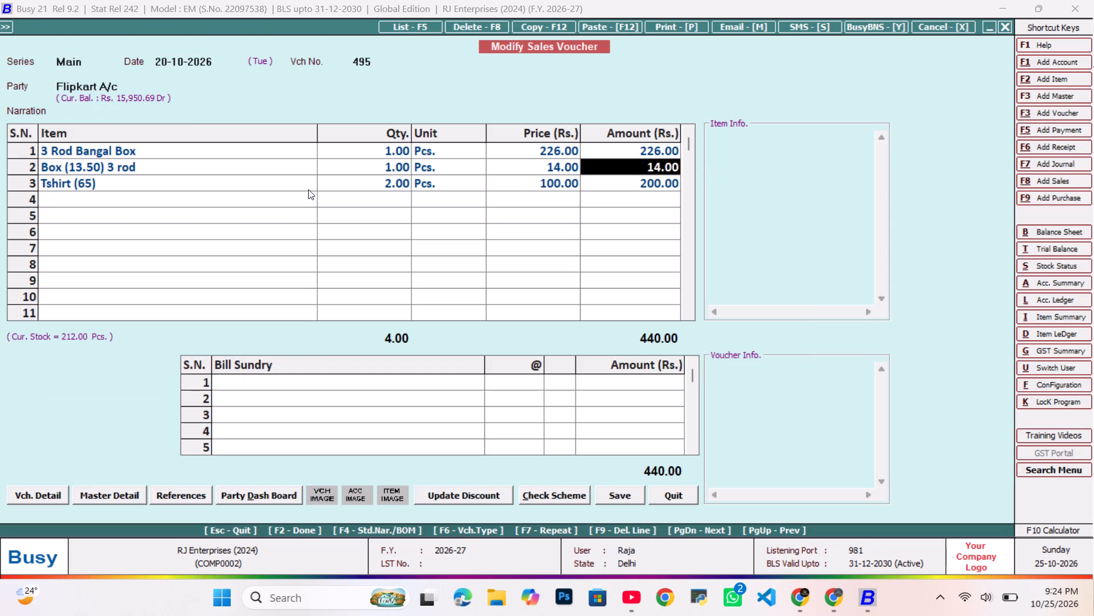
key("Return")
key("Return")
key("Return")
key("Return")
key("Return")
key("Return")
key("Return")
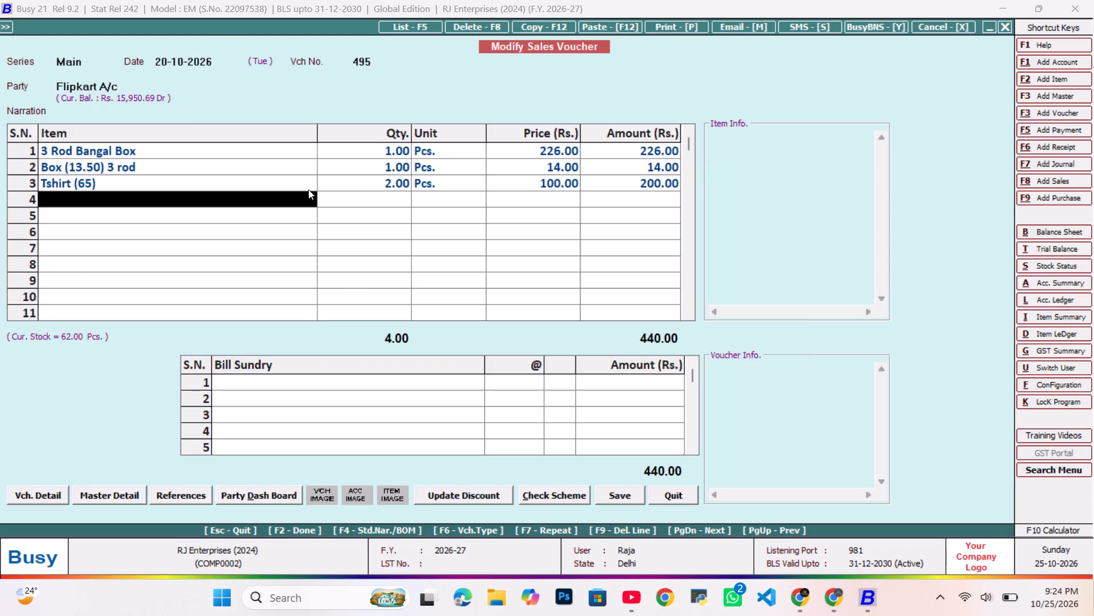
type("pa")
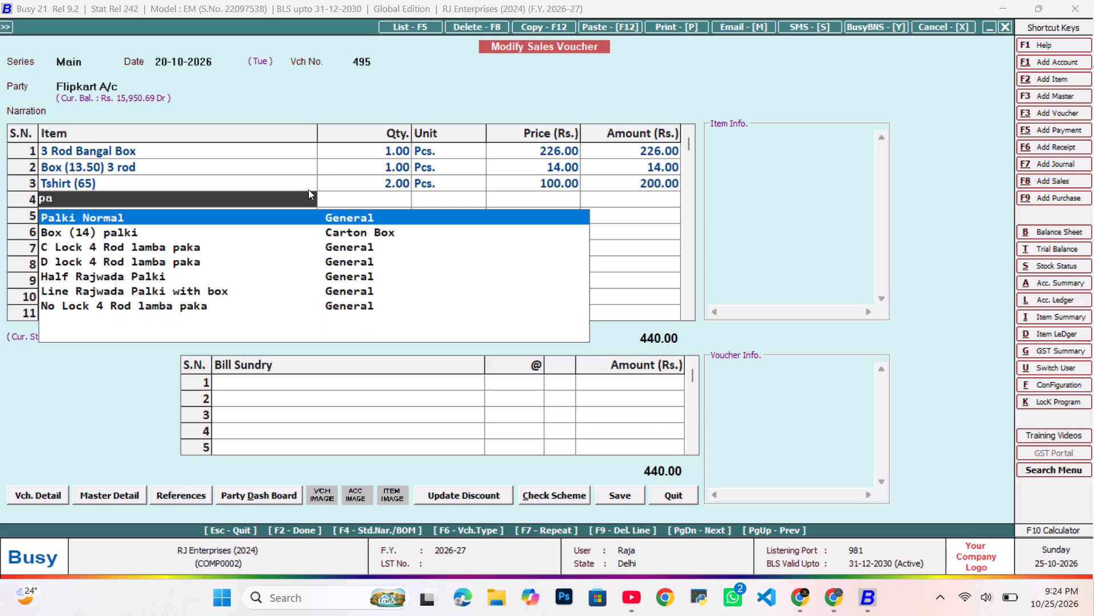
key("Return")
key("Return")
type("44")
key("Return")
key("Return")
key("Return")
key("Return")
Add Box (14) palki with quantity 4 Pcs. as the fifth item, keeping its default price and accepting negative stock.
type("114")
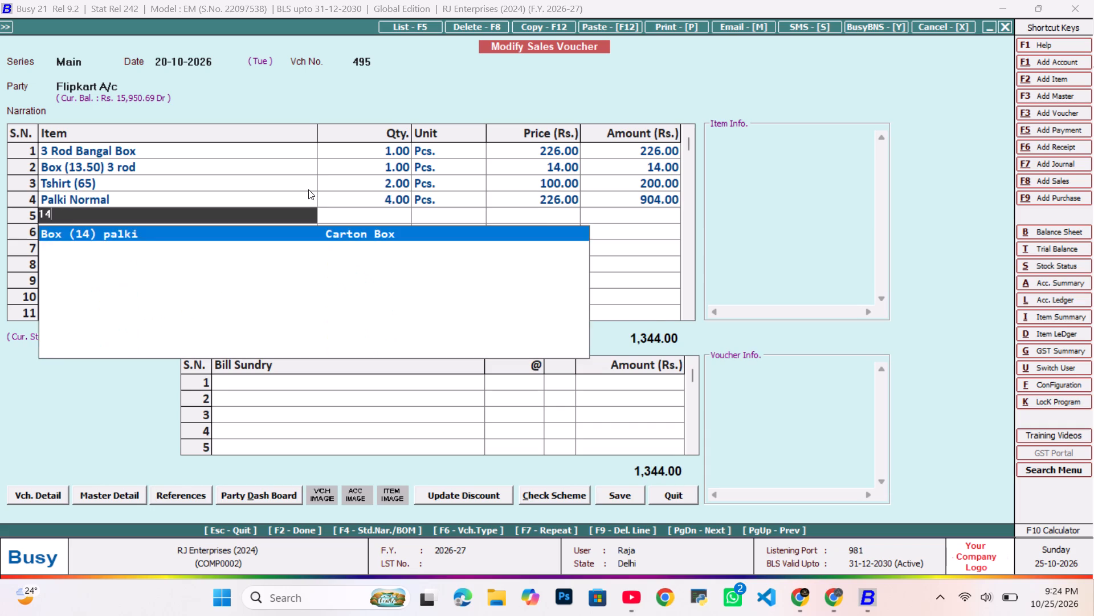
key("Return")
key("Return")
type("44")
key("Return")
key("Return")
key("Return")
key("Left")
key("Return")
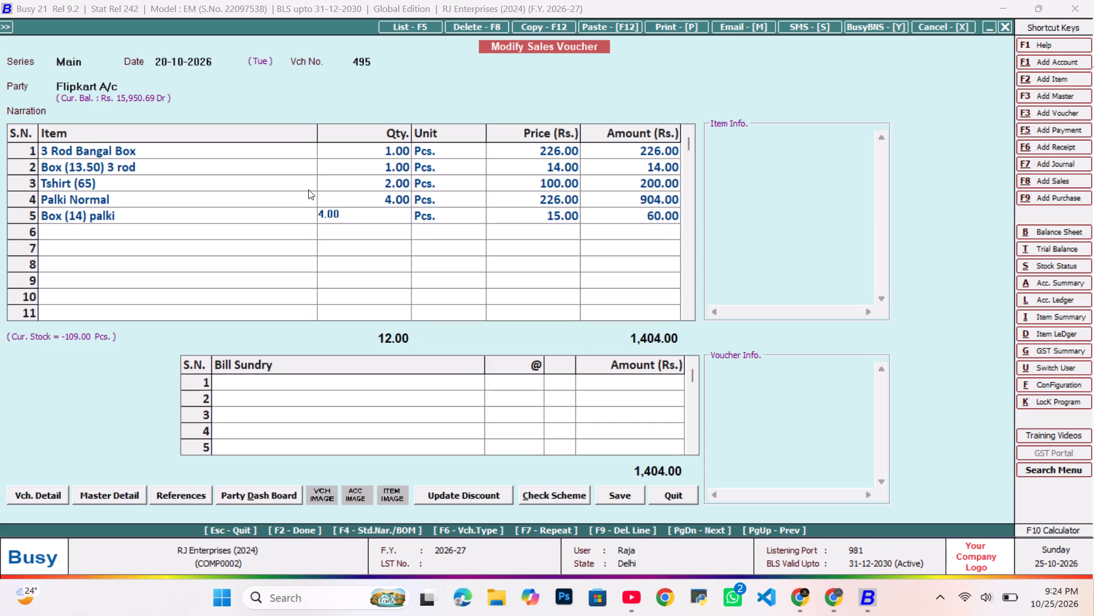
key("Return")
key("Return")
key("Return")
Save the modified Flipkart A/c sales voucher 495 without printing the invoice.
key("F2")
key("Tab")
key("F2")
key("Return")
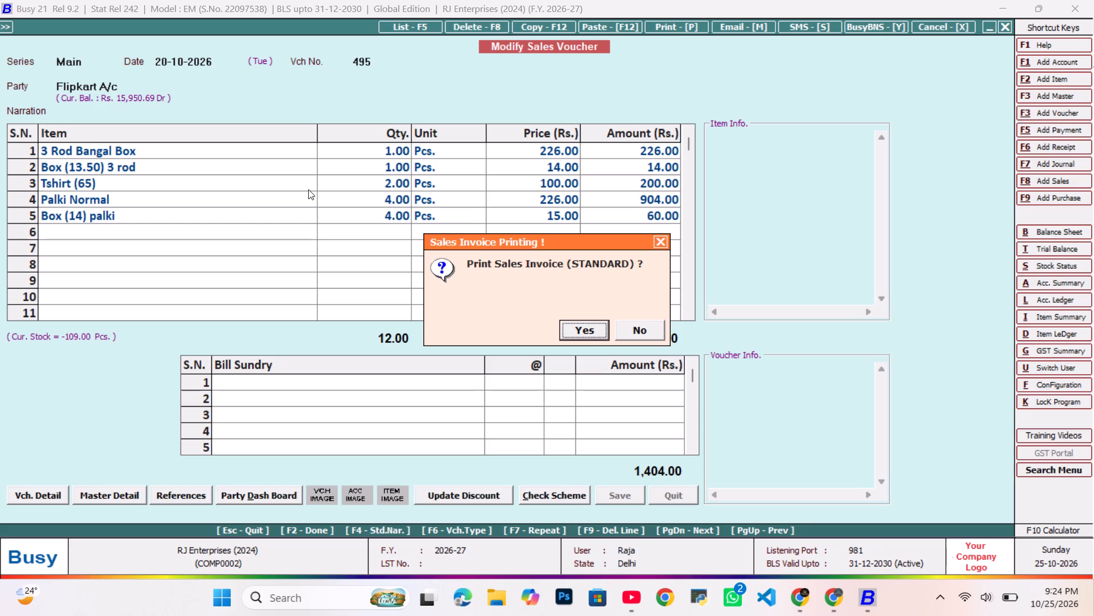
key("Escape")
key("End")
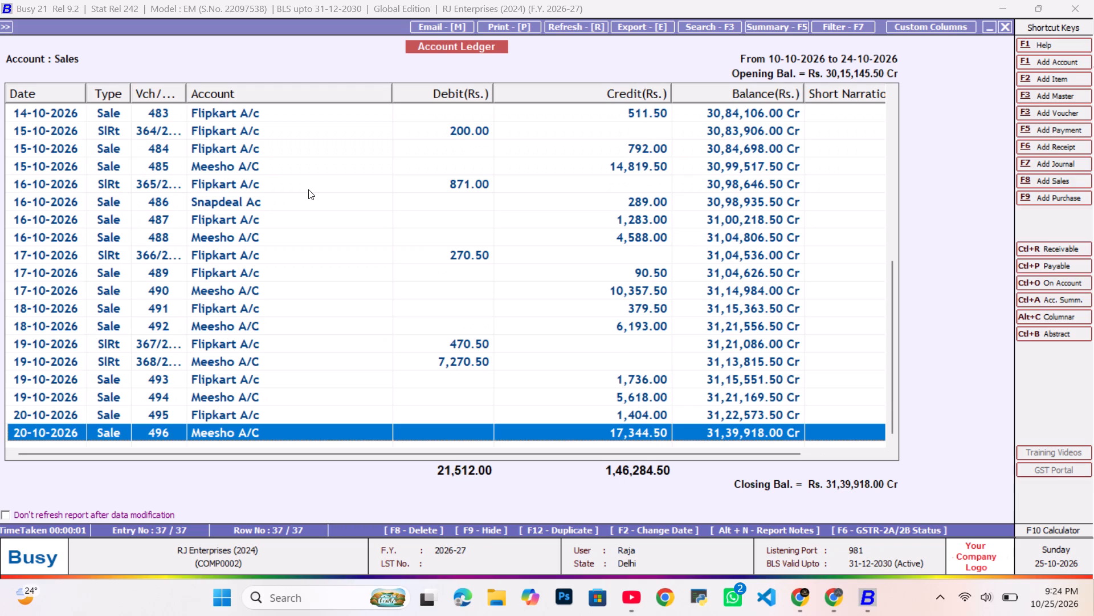
Start a new sales return voucher in the Main series dated 20-10-2026 for party Meesho A/C, leaving the narration empty.
key("alt+F3")
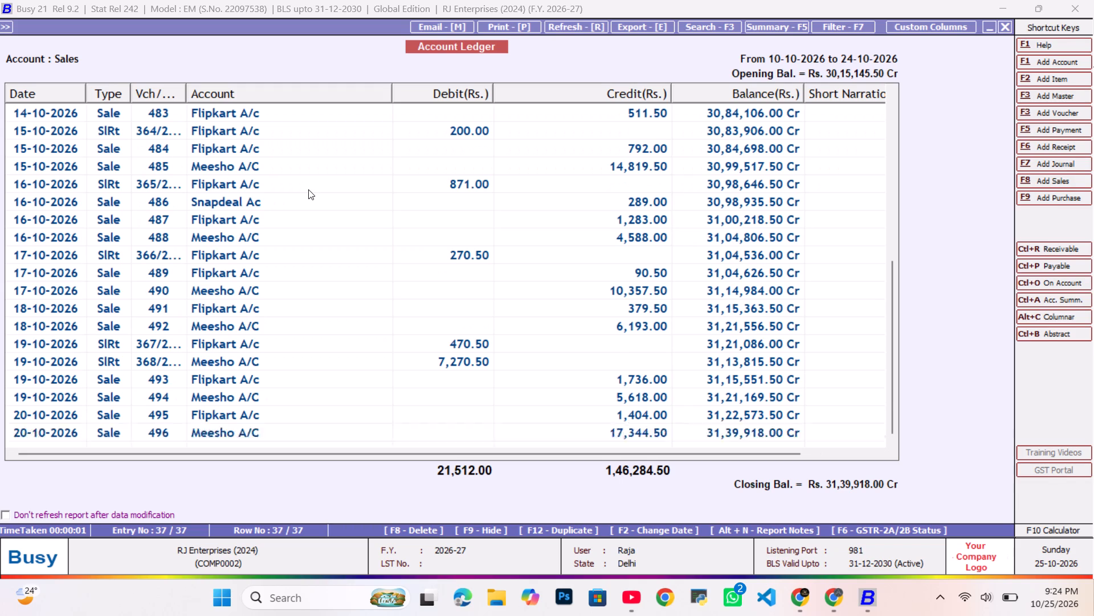
key("Down")
key("Down")
key("Return")
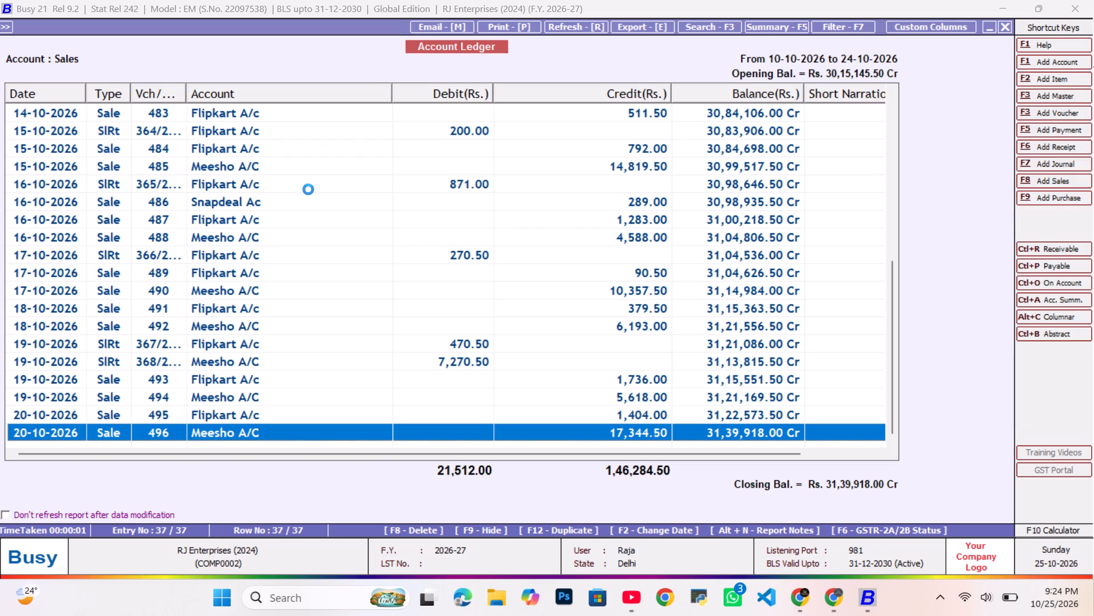
key("Return")
key("Tab")
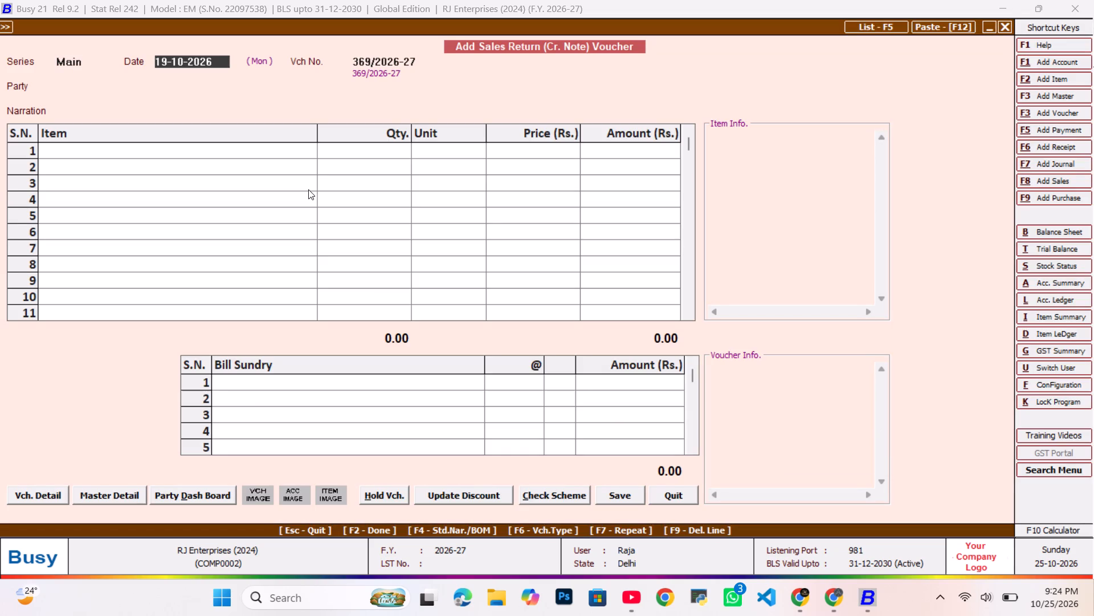
type("20")
key("Return")
key("Tab")
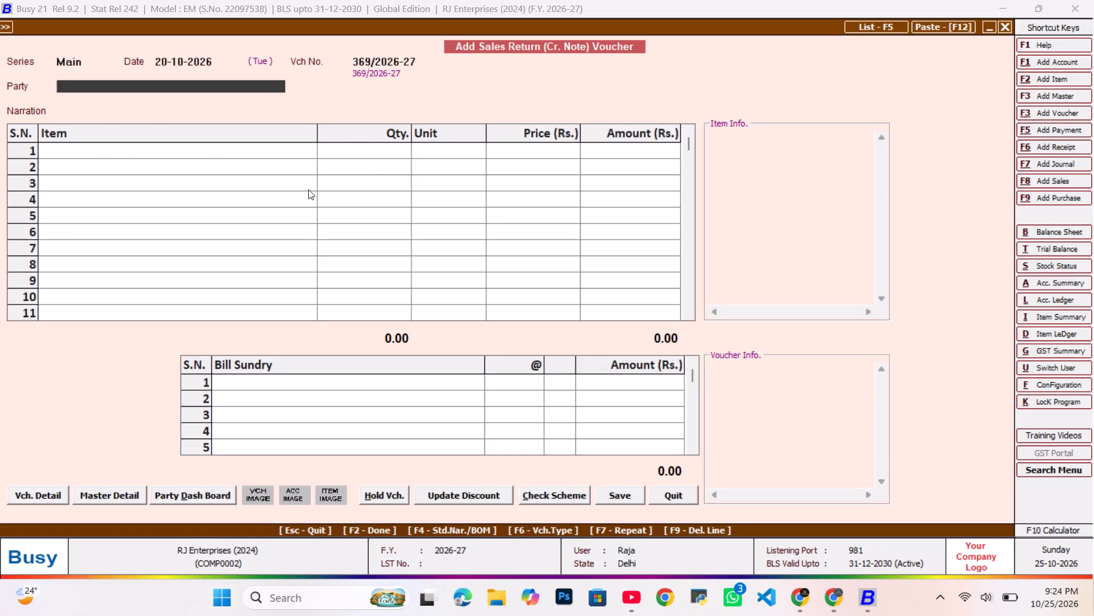
key("f")
key("BackSpace")
type("mee")
key("Return")
key("Tab")
key("Return")
key("Tab")
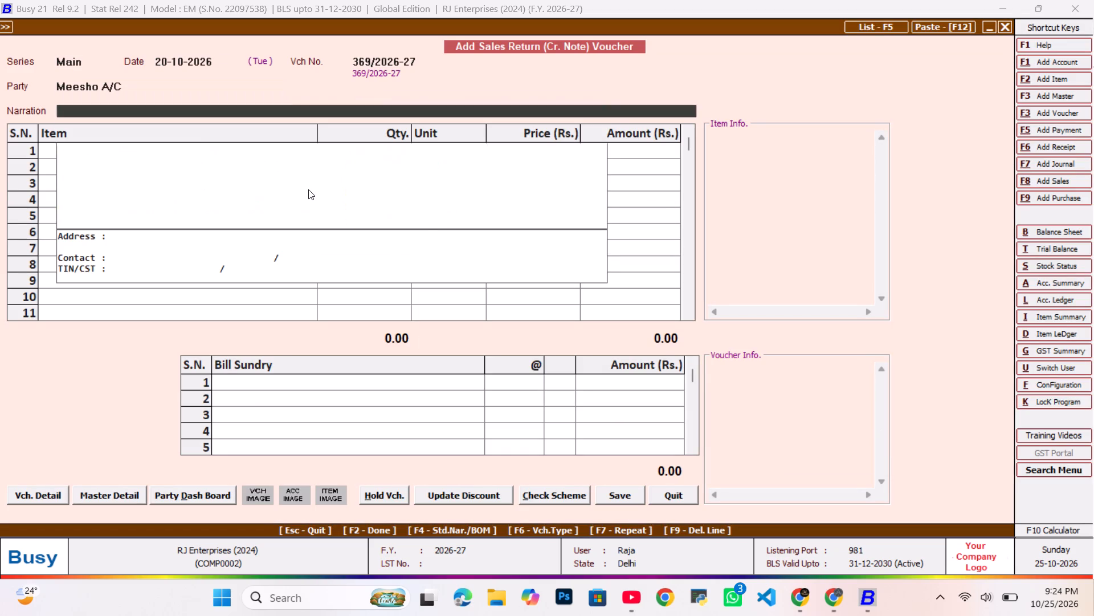
key("Return")
key("Tab")
key("Return")
key("Return")
key("Tab")
Add Tshirt (65) with quantity 21 Pcs. as the first returned item, keeping its default price.
type("ts")
key("Return")
key("Return")
type("221")
key("Return")
key("Return")
key("Return")
key("Return")
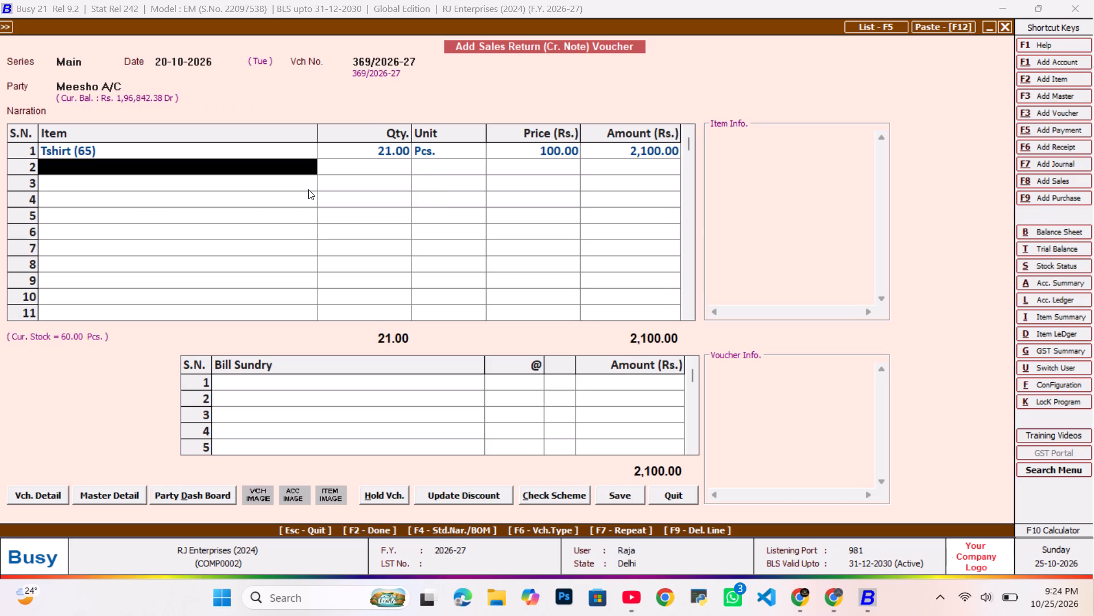
Add Oversized T Shirt with quantity 31 Pcs. as the second returned item, keeping its default price.
type("ove")
key("Return")
key("Return")
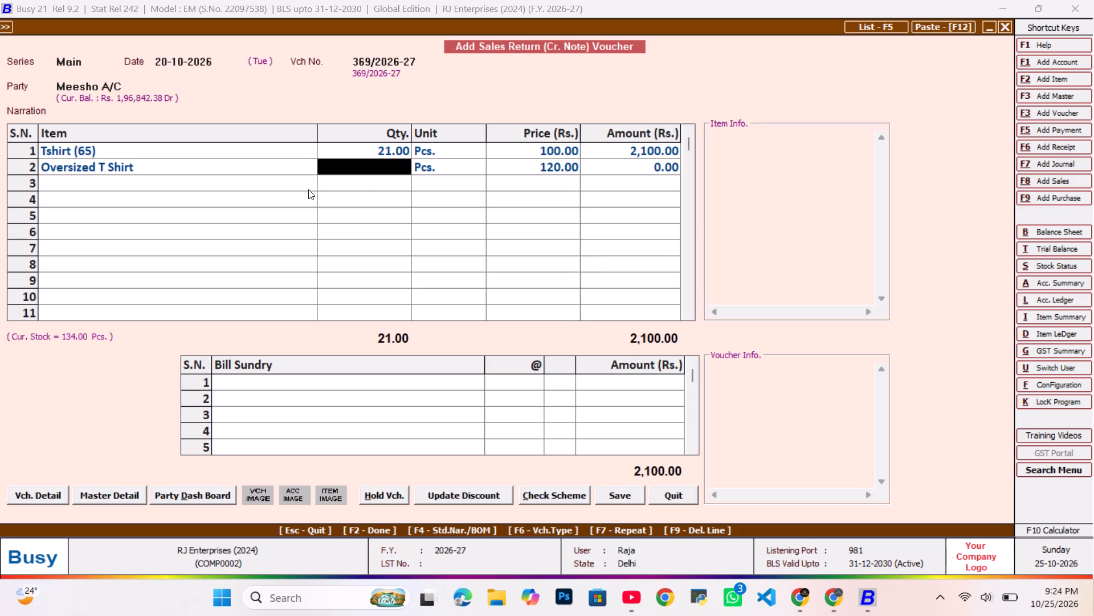
type("331")
key("Return")
key("Return")
key("Return")
key("Return")
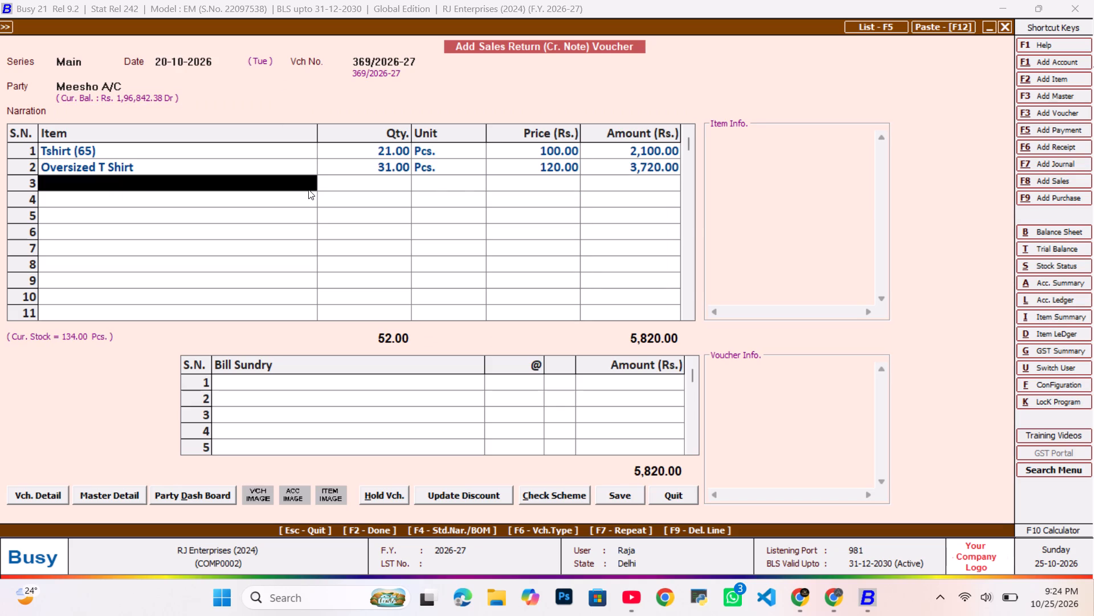
Add Quach Beg Black with quantity 2 Pcs. as the third returned item, keeping its default price.
key("b")
key("b")
key("Return")
key("Return")
type("22")
key("Return")
key("Return")
key("Return")
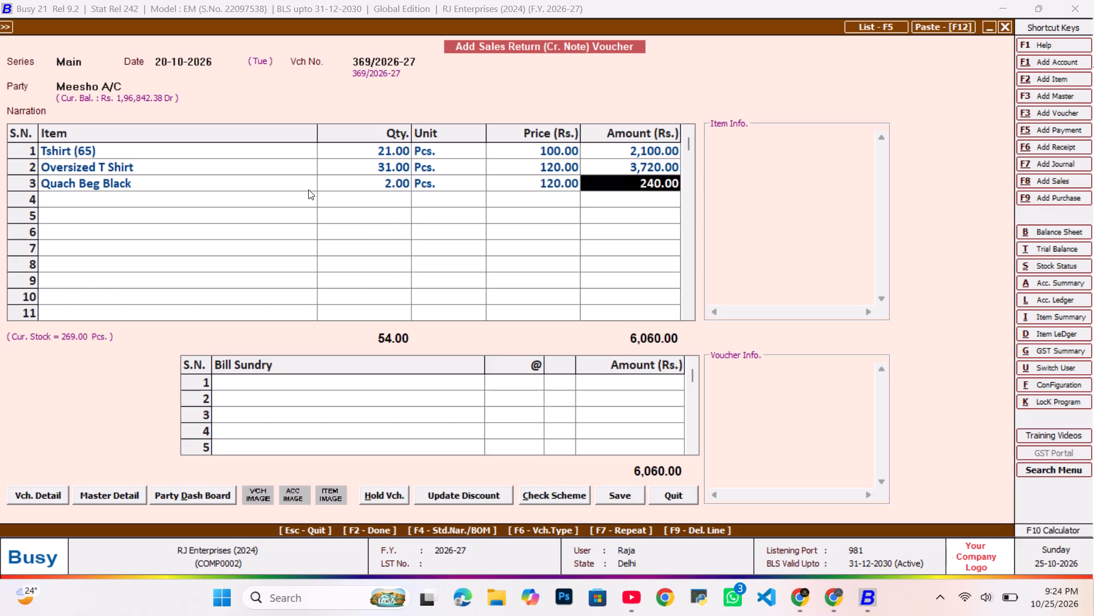
key("Return")
Add Palki Normal with quantity 2 Pcs. as the fourth returned item, keeping its default price.
type("pa")
key("Return")
key("Return")
type("22")
key("Return")
key("Return")
key("Return")
key("Return")
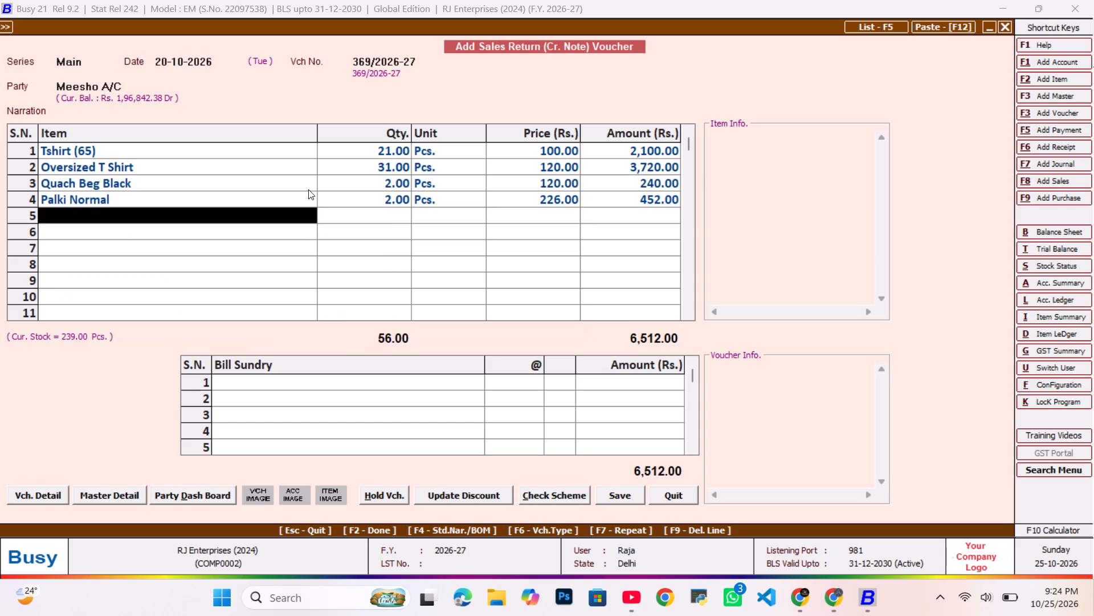
Add Box (14) palki with quantity 2 Pcs. as the fifth returned item, keeping its default price.
type("114")
key("Return")
key("Return")
type("22")
key("Return")
key("Return")
key("Return")
key("Return")
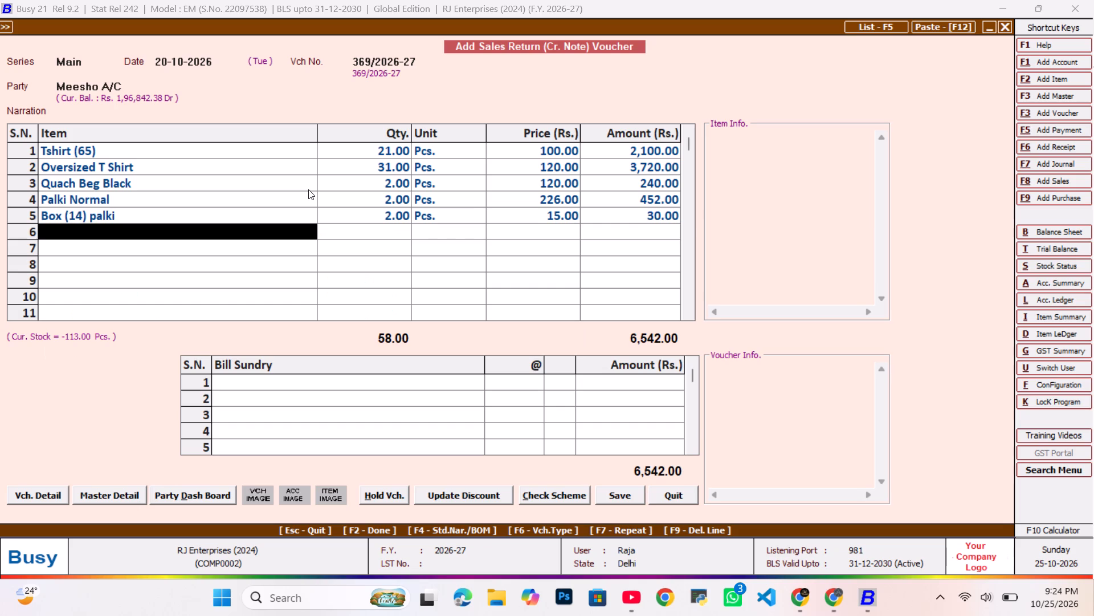
Add 4 Rod Bangal Box with quantity 1 Pcs. as the sixth returned item, keeping its default price.
type("44")
key("Return")
key("Return")
type("11")
key("Return")
key("Return")
key("Return")
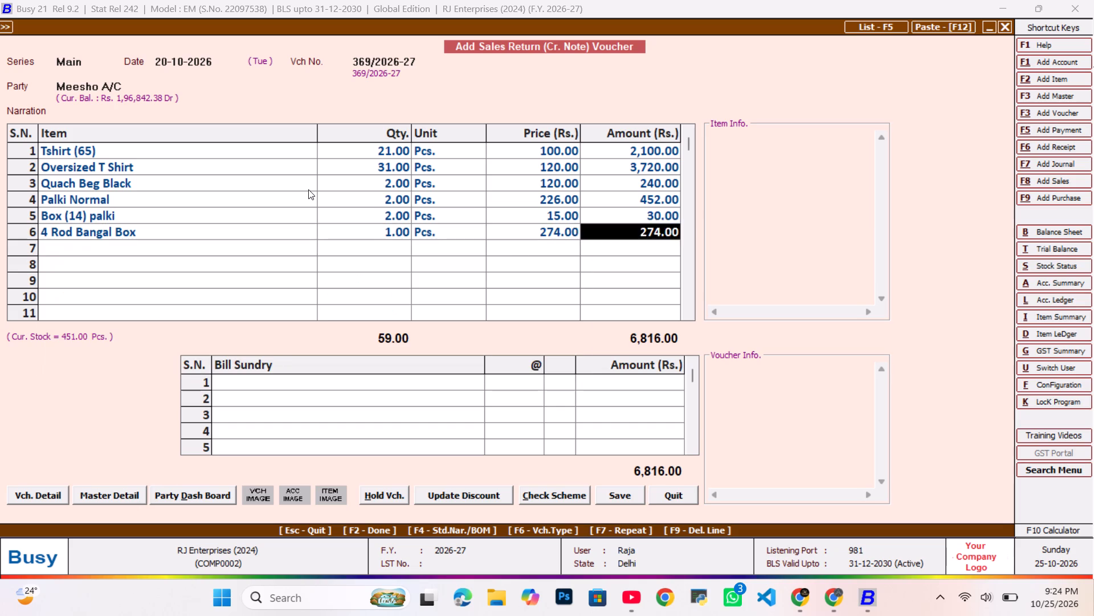
key("Return")
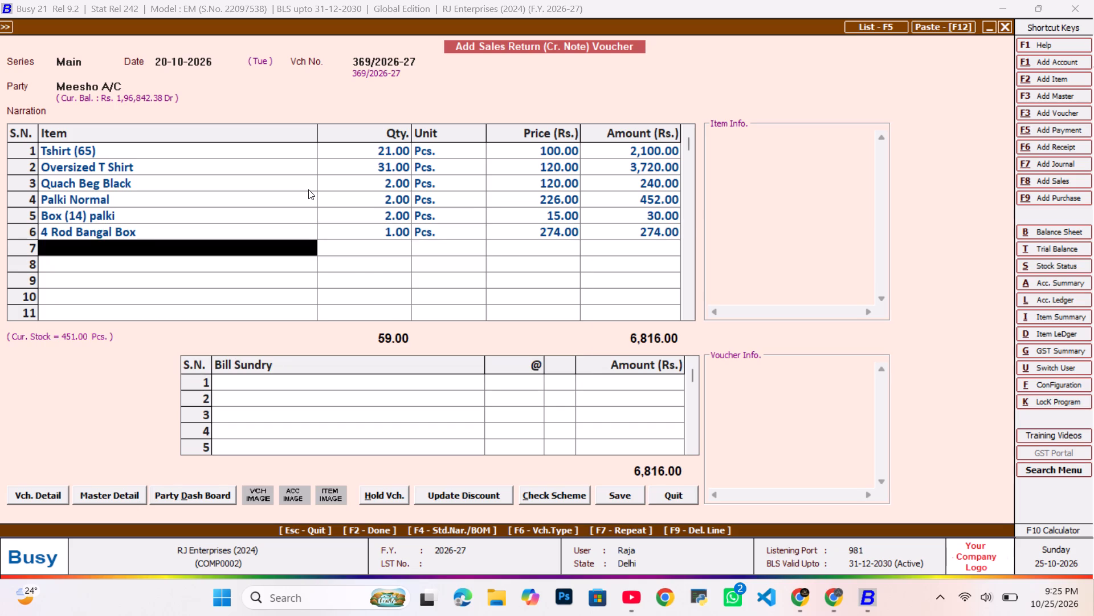
Switch to the YouTube window, pause the playing video, and return to the sales return voucher in Busy.
key("alt+Tab")
key("space")
key("alt+Tab")
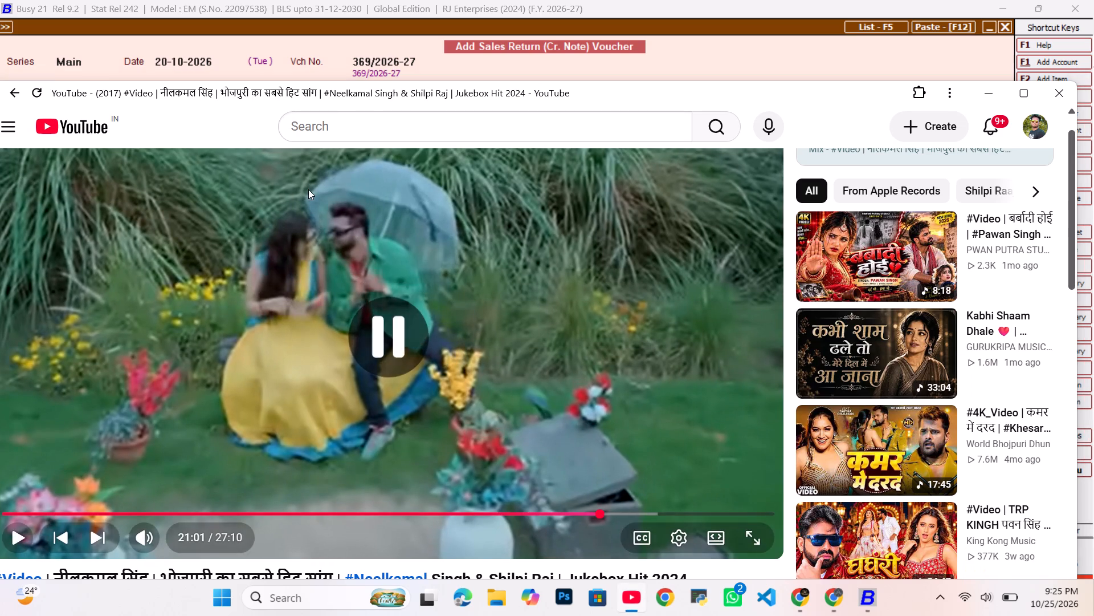
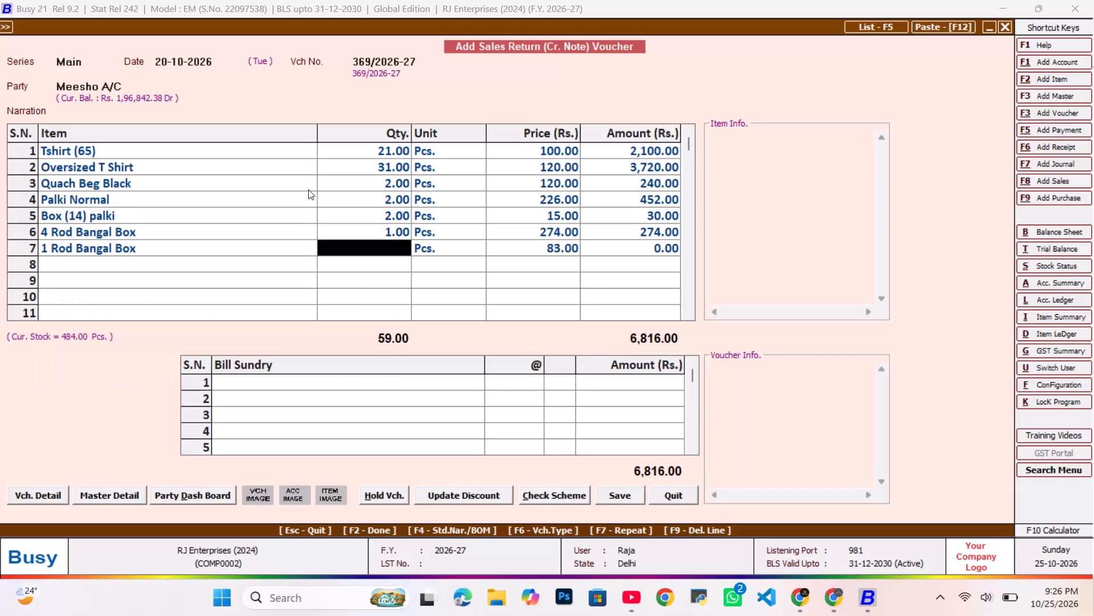
Set the quantity of 1 Rod Bangal Box, the seventh returned item, to 5 Pcs., keeping its default price.
type("44")
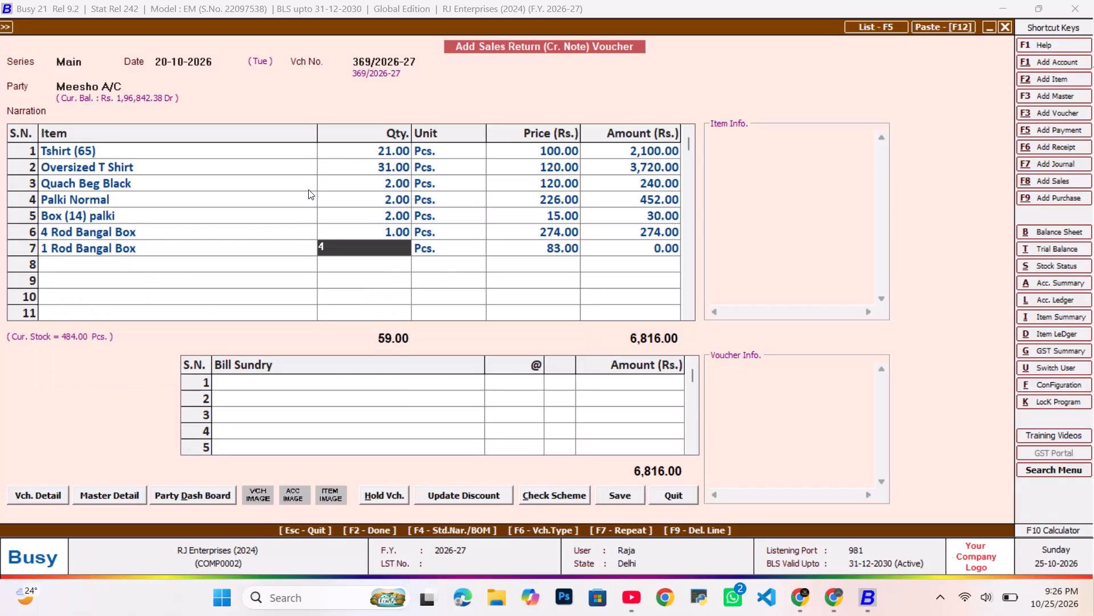
key("BackSpace")
key("5")
key("Return")
key("Return")
key("Return")
key("Return")
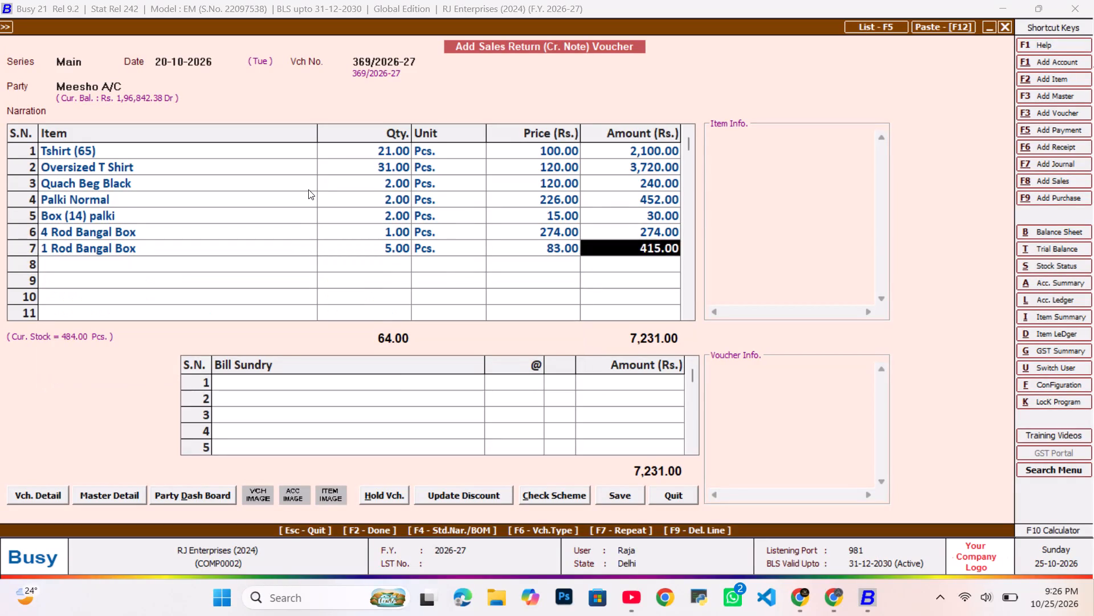
Add Box (7) 1 rod with quantity 4 Pcs. as the eighth returned item, keeping its default price.
type("77")
key("Return")
key("Return")
type("44")
key("Return")
key("Return")
key("Return")
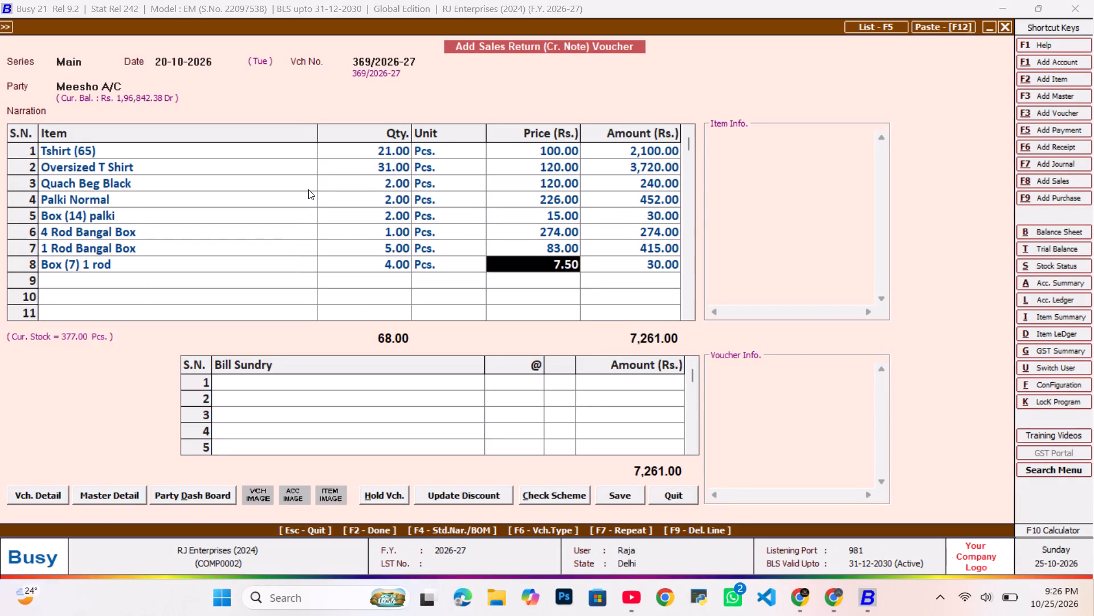
key("Return")
Add 2 Rod Bangal Box with quantity 1 Pcs. as the ninth returned item, keeping its default price.
type("22")
key("Return")
key("Return")
type("11")
key("Return")
key("Return")
key("Return")
key("Return")
Save the Meesho sales return voucher without any bill sundry and go to the last entry of the Sales ledger.
key("F2")
key("Tab")
key("F2")
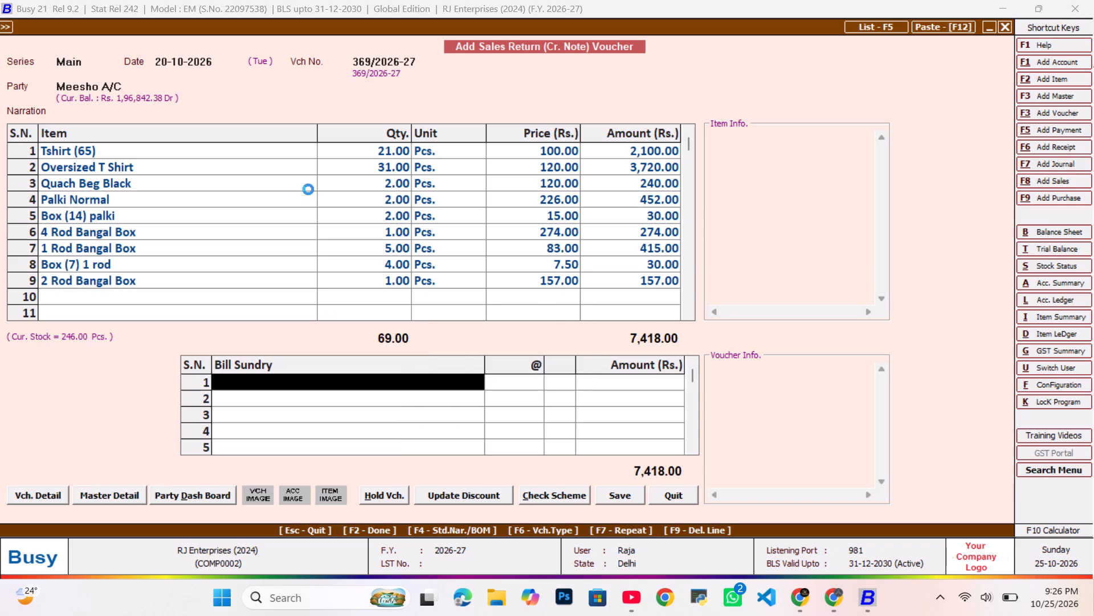
key("Return")
key("End")
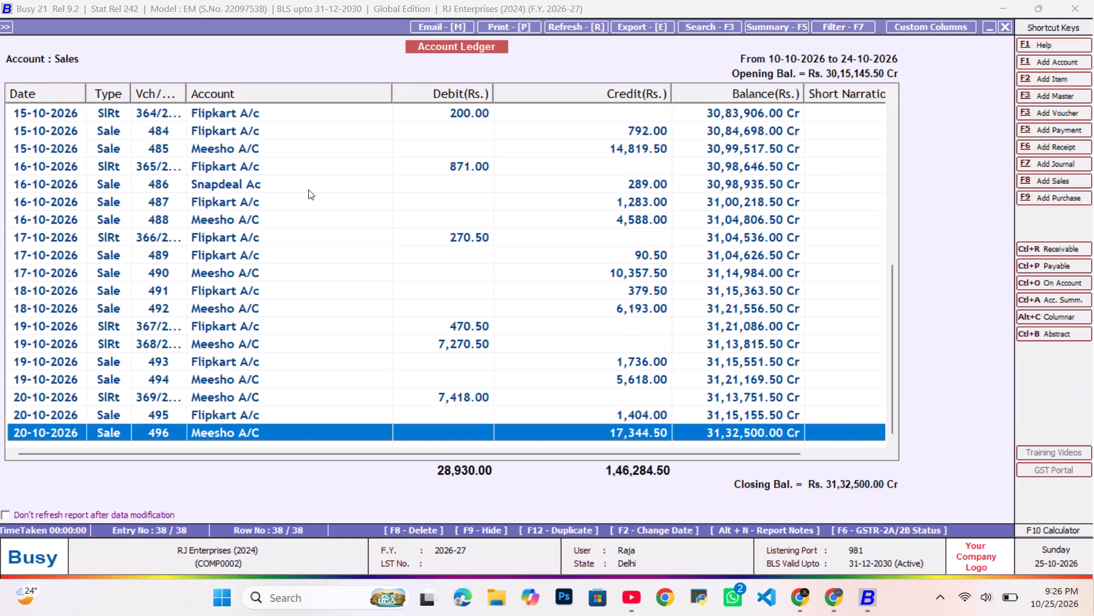
Close the Sales ledger and generate the balance sheet as of 24-10-2026 with second-level group details.
key("Escape")
key("Escape")
key("Right")
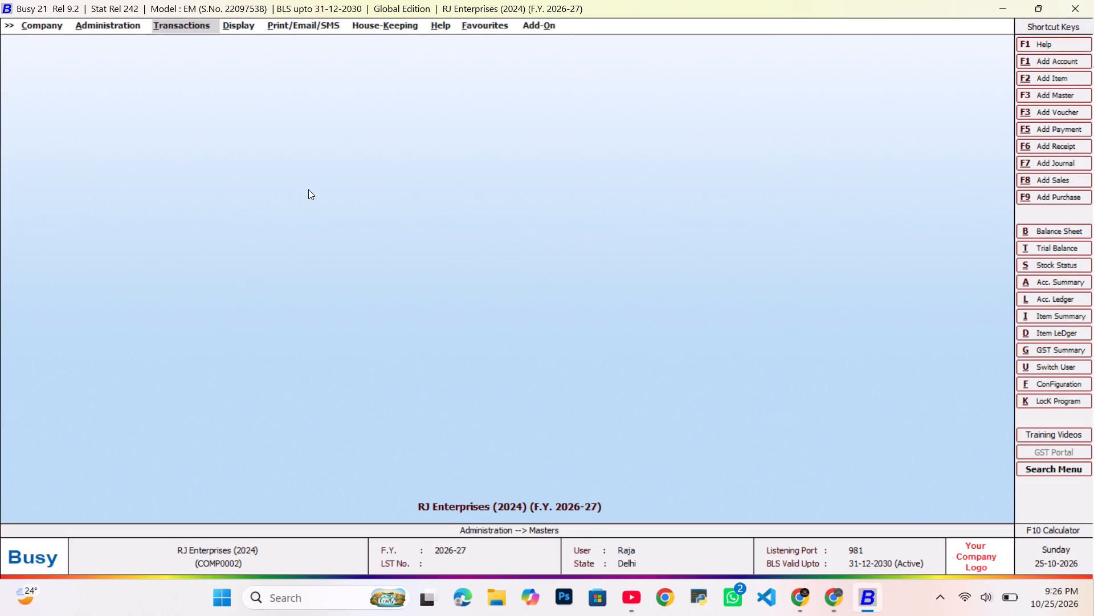
key("Right")
key("Return")
key("Return")
key("Return")
key("Return")
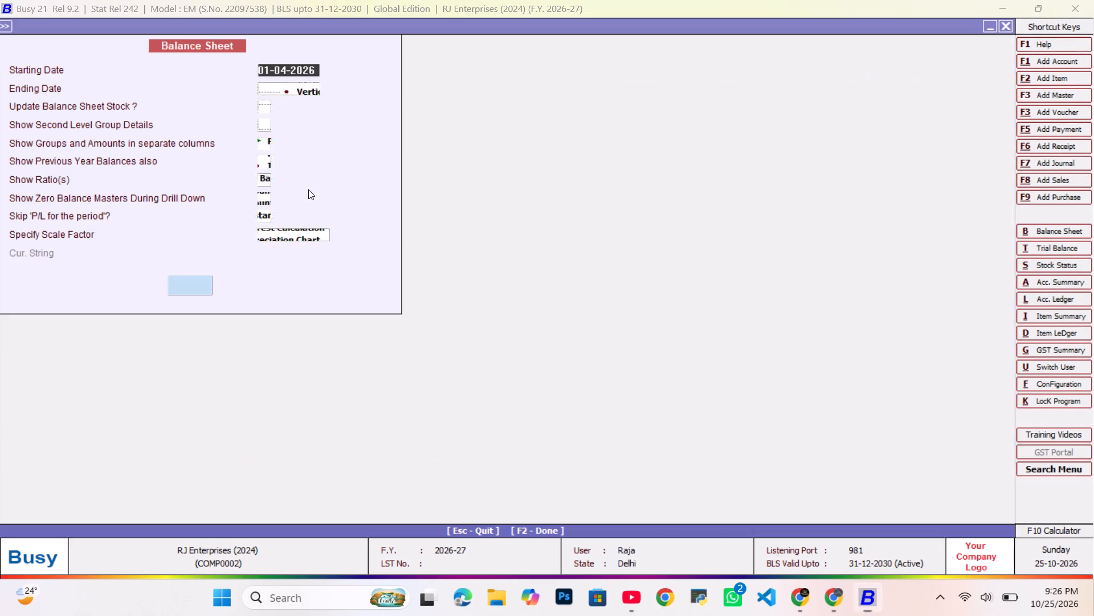
key("Return")
key("Tab")
key("Return")
key("Tab")
key("y")
key("Return")
key("Tab")
key("F2")
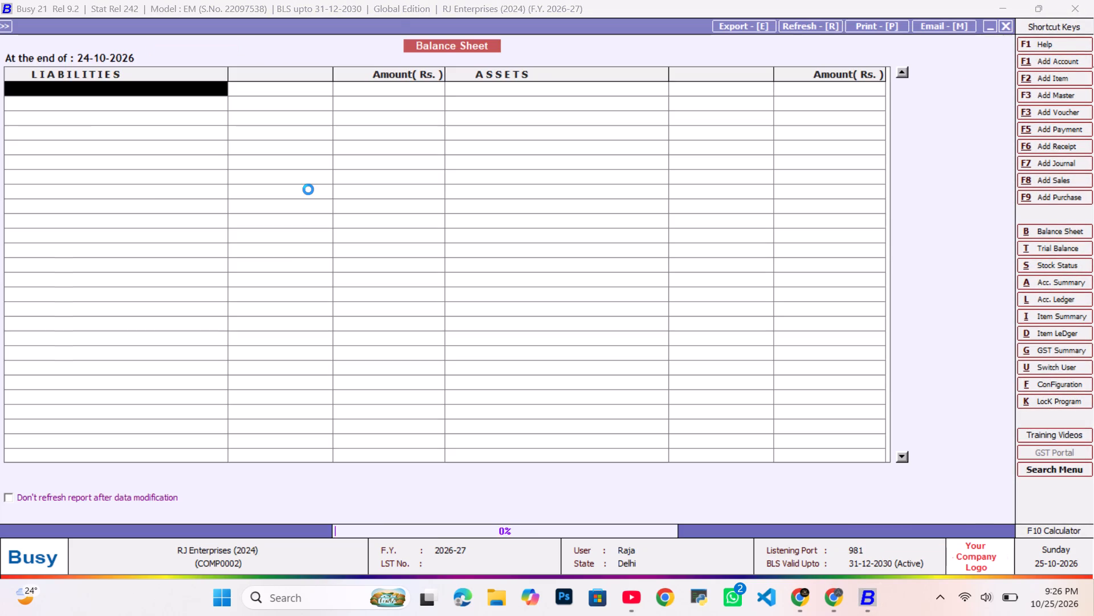
Drill down into Sundry Debtors under Current Assets and go to the Meesho A/C balance.
key("Right")
key("Right")
key("Right")
key("Down")
key("Down")
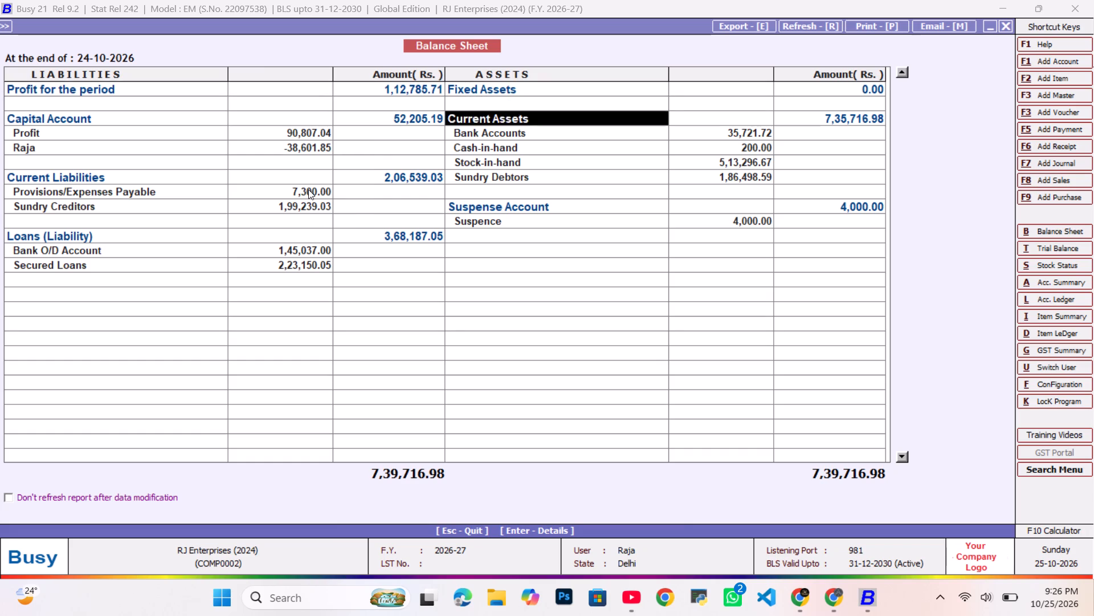
key("Down")
key("Down")
key("Down")
key("Down")
key("Return")
key("Down")
key("Down")
key("Down")
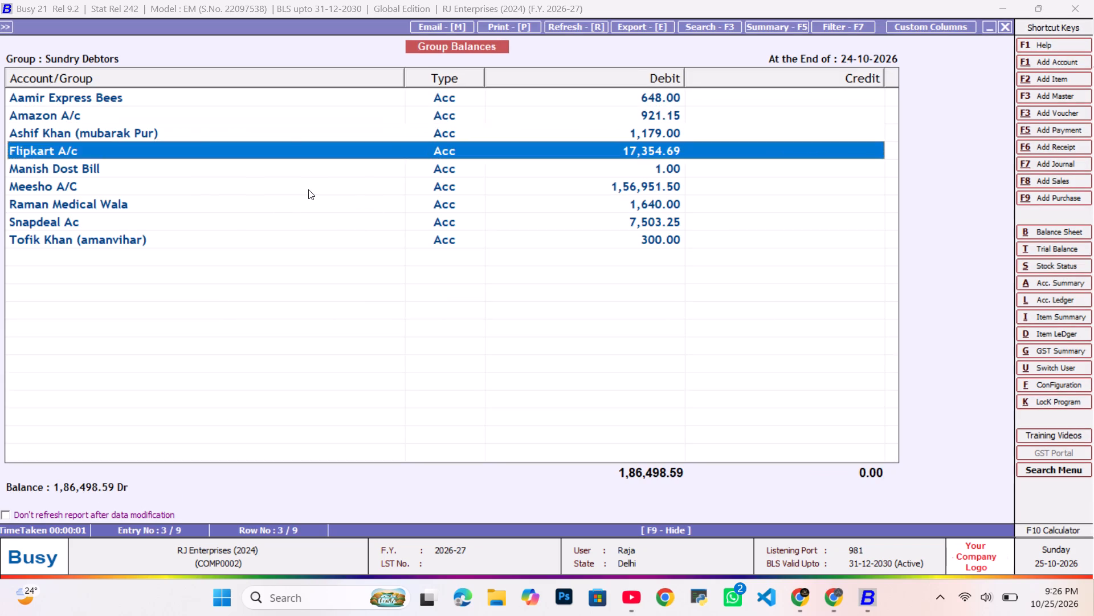
key("Down")
key("Down")
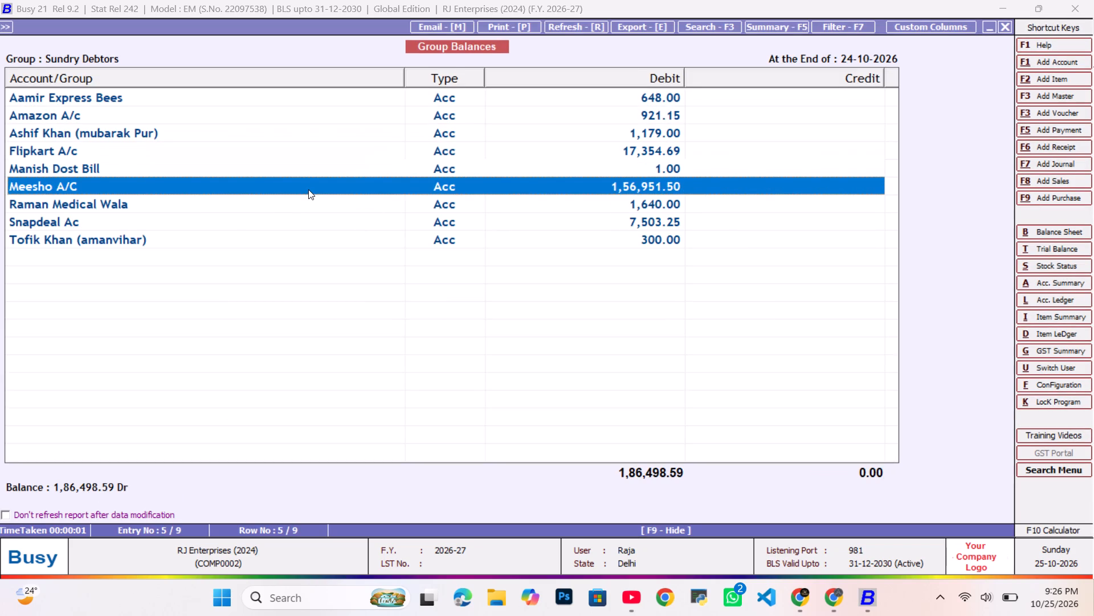